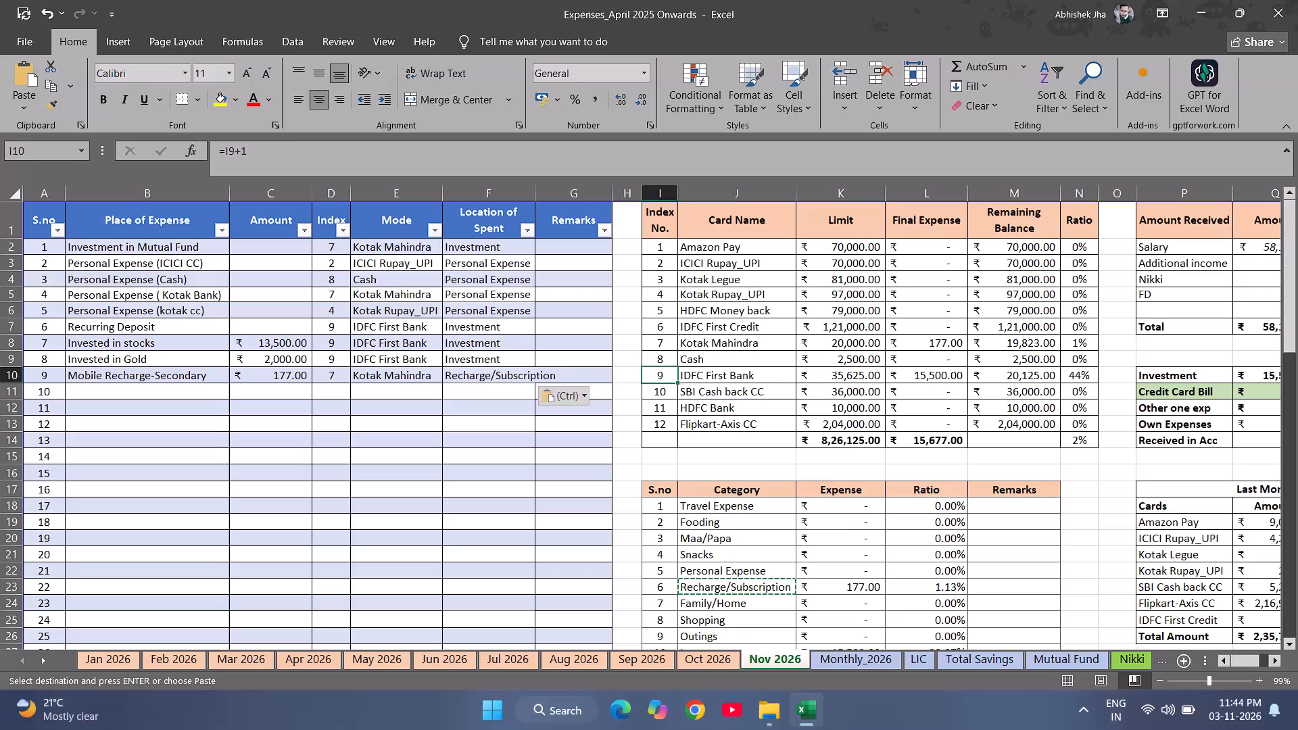
# Set the HDFC Money back card's limit to 90000 in the Nov 2026 card table.
pyautogui.press('Right')
pyautogui.press('Right')
pyautogui.press('Right')
pyautogui.press('Down')
pyautogui.press('Up')
pyautogui.press('Down')
pyautogui.press('Down')
pyautogui.press('Down')
pyautogui.press('Up')
pyautogui.press('Up')
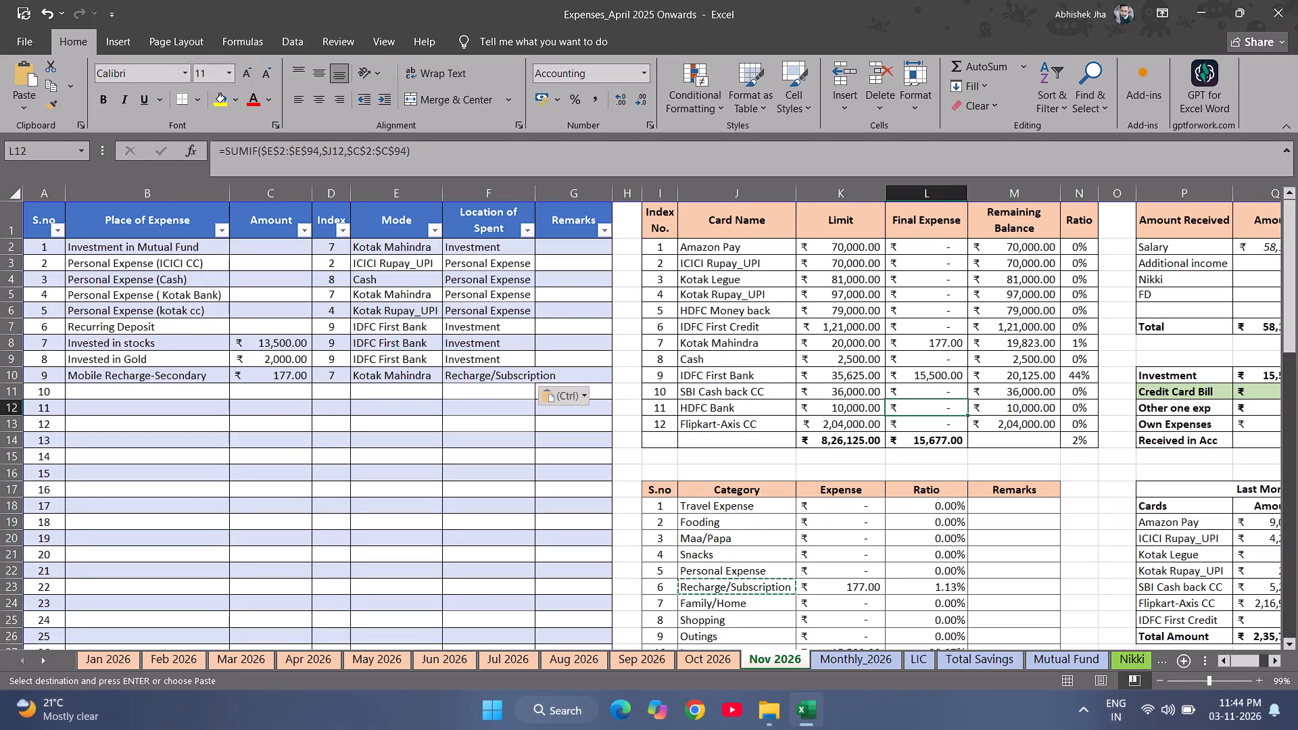
pyautogui.press('Up')
pyautogui.press('Up')
pyautogui.press('Up')
pyautogui.press('Up')
pyautogui.press('Left')
pyautogui.press('Up')
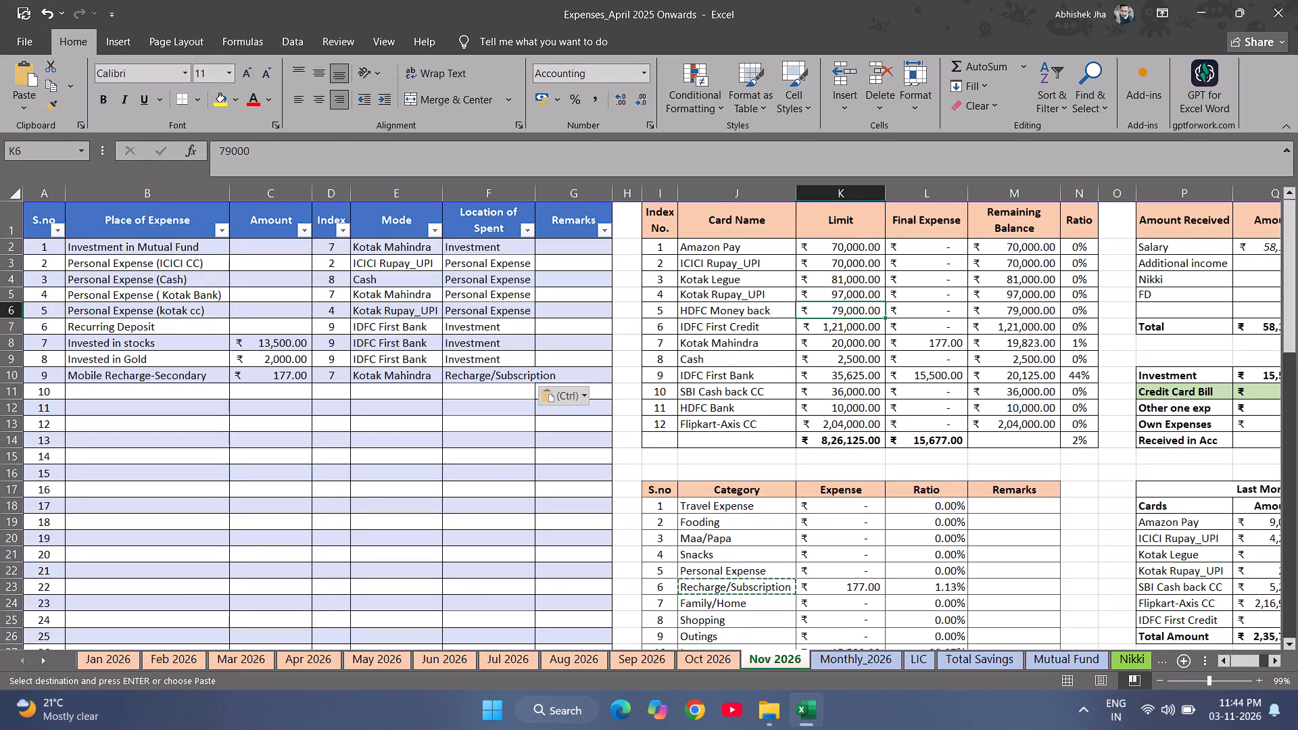
pyautogui.write('90000')
pyautogui.press('Return')
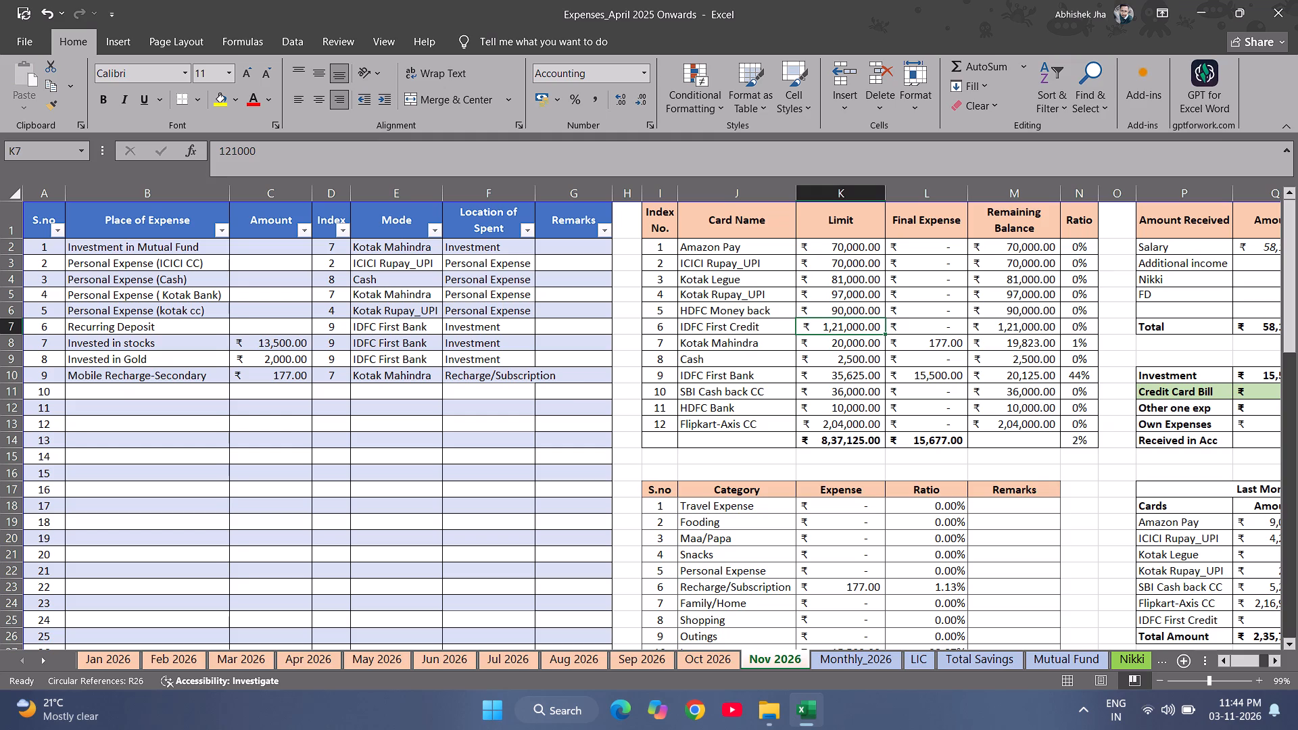
# Check the formula in the total row of the card table's Limit column.
pyautogui.press('Down')
pyautogui.press('Down')
pyautogui.press('Down')
pyautogui.press('Down')
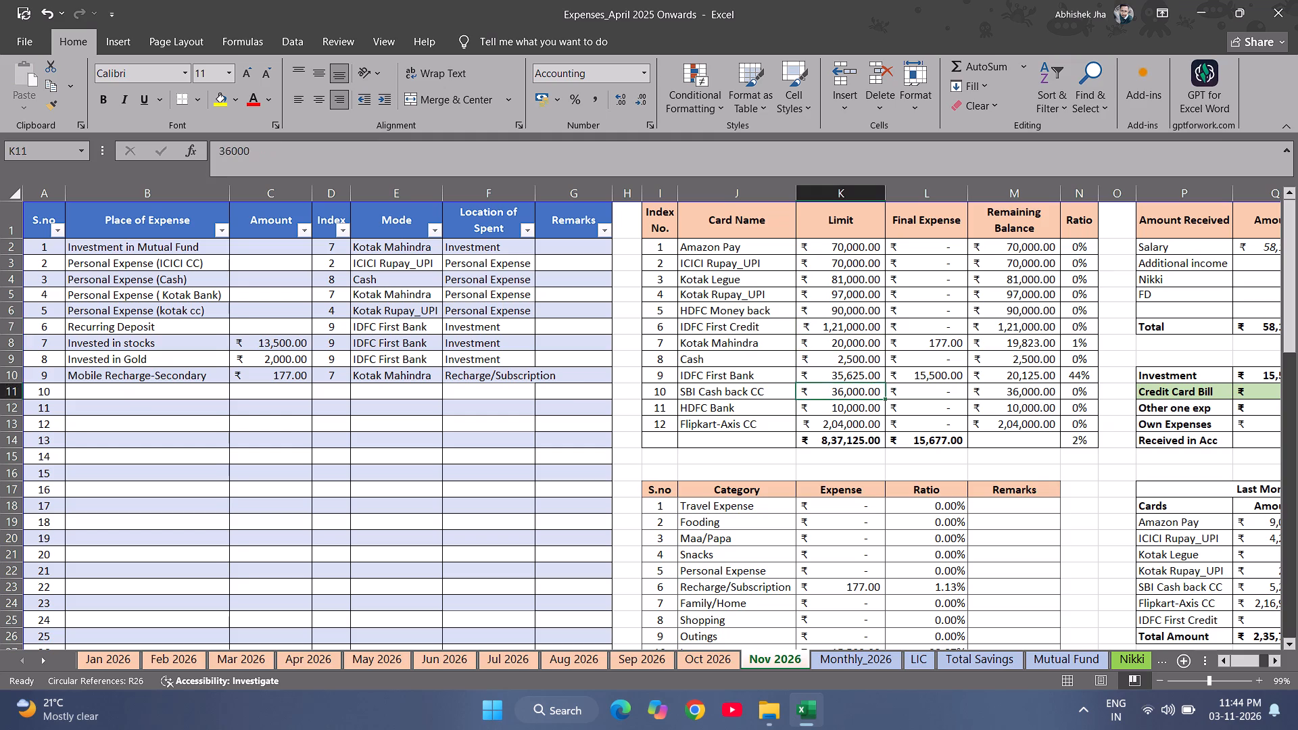
pyautogui.press('Down')
pyautogui.press('Down')
pyautogui.press('Down')
pyautogui.press('F2')
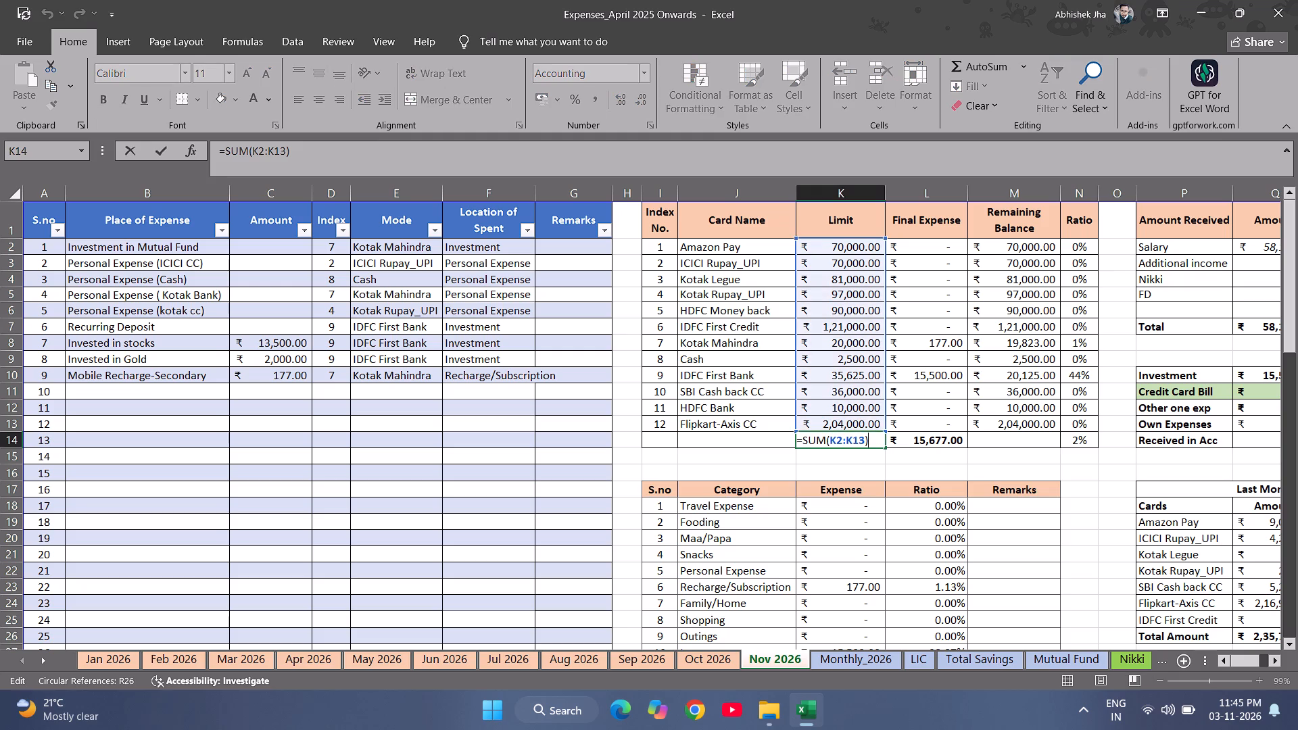
pyautogui.press('Return')
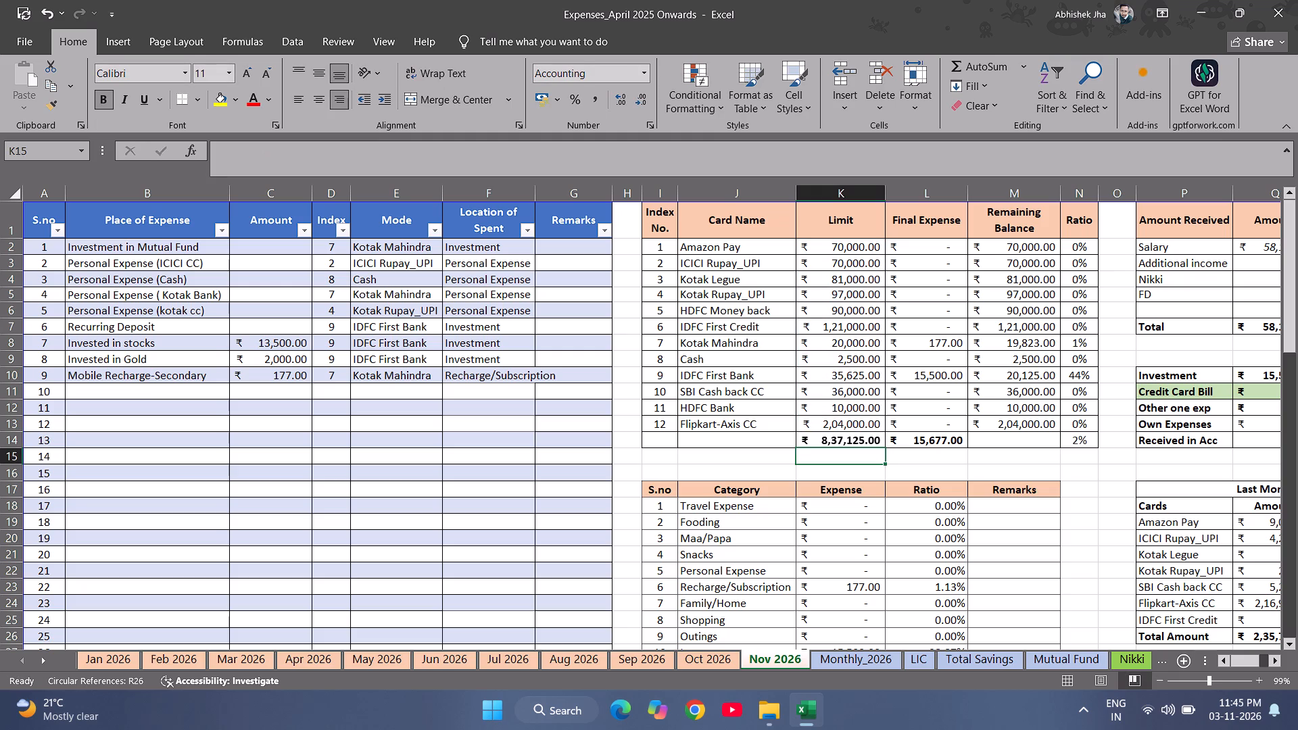
# Add the label "Total Credit Limit" in cell J15, below the card table's total row.
pyautogui.press('Left')
pyautogui.press('Left')
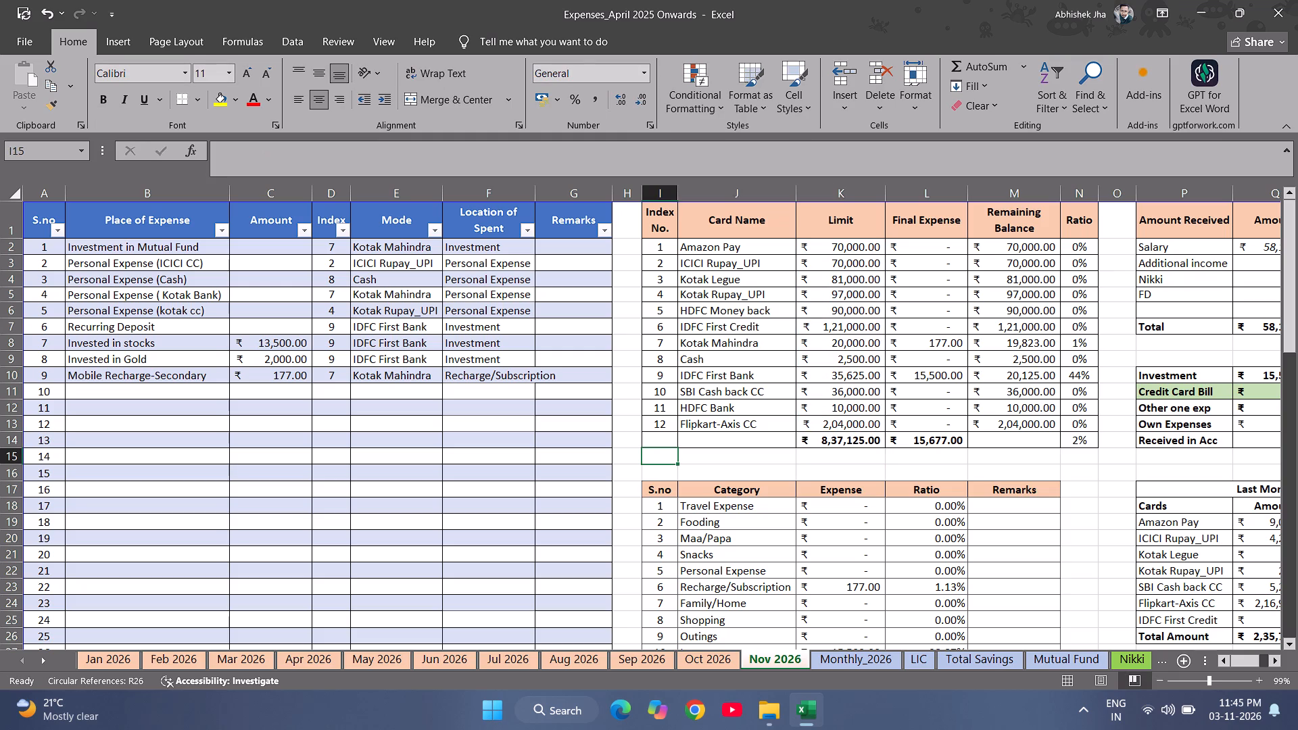
pyautogui.press('Right')
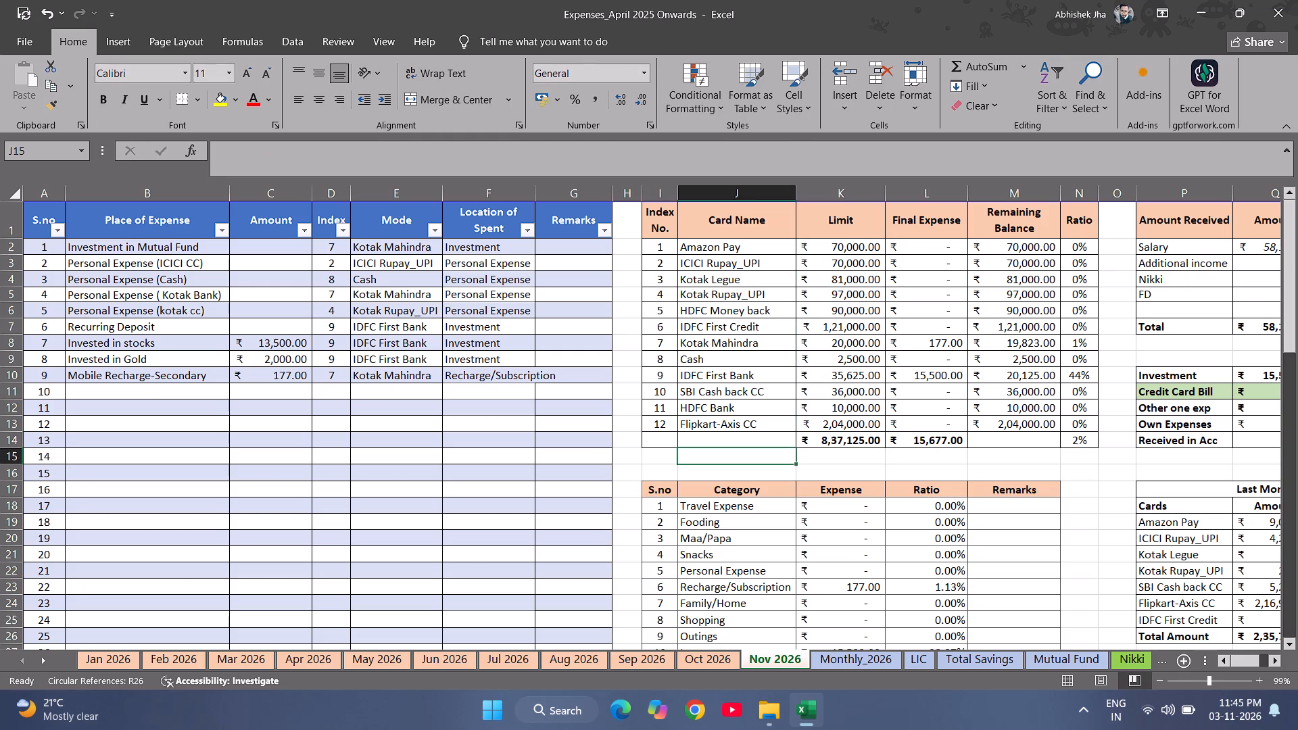
pyautogui.write('Total Credit Limit')
pyautogui.press('Return')
# Calculate the Total Credit Limit in K15 with =SUM(K2:K7,K11,K13) and check the cells it references.
pyautogui.press('Up')
pyautogui.press('Right')
pyautogui.write('=sum')
pyautogui.press('Tab')
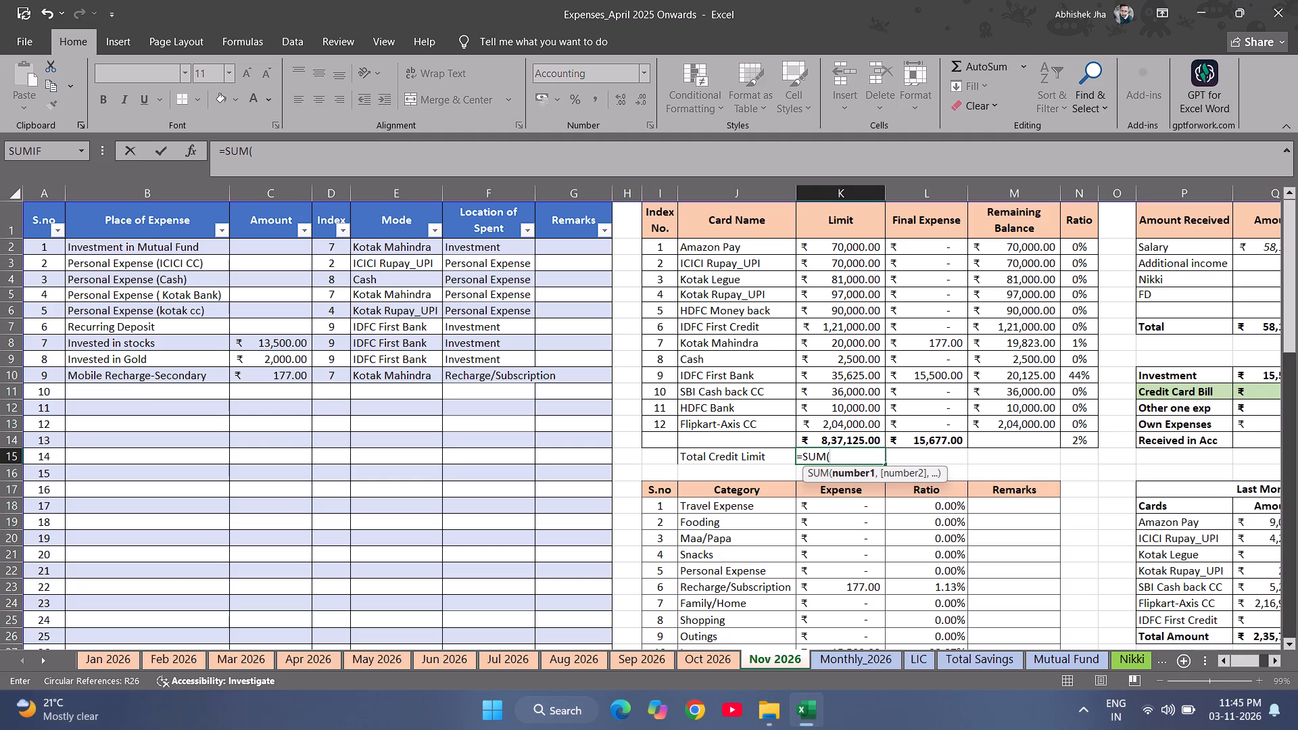
pyautogui.moveTo(865, 245); pyautogui.dragTo(871, 283)
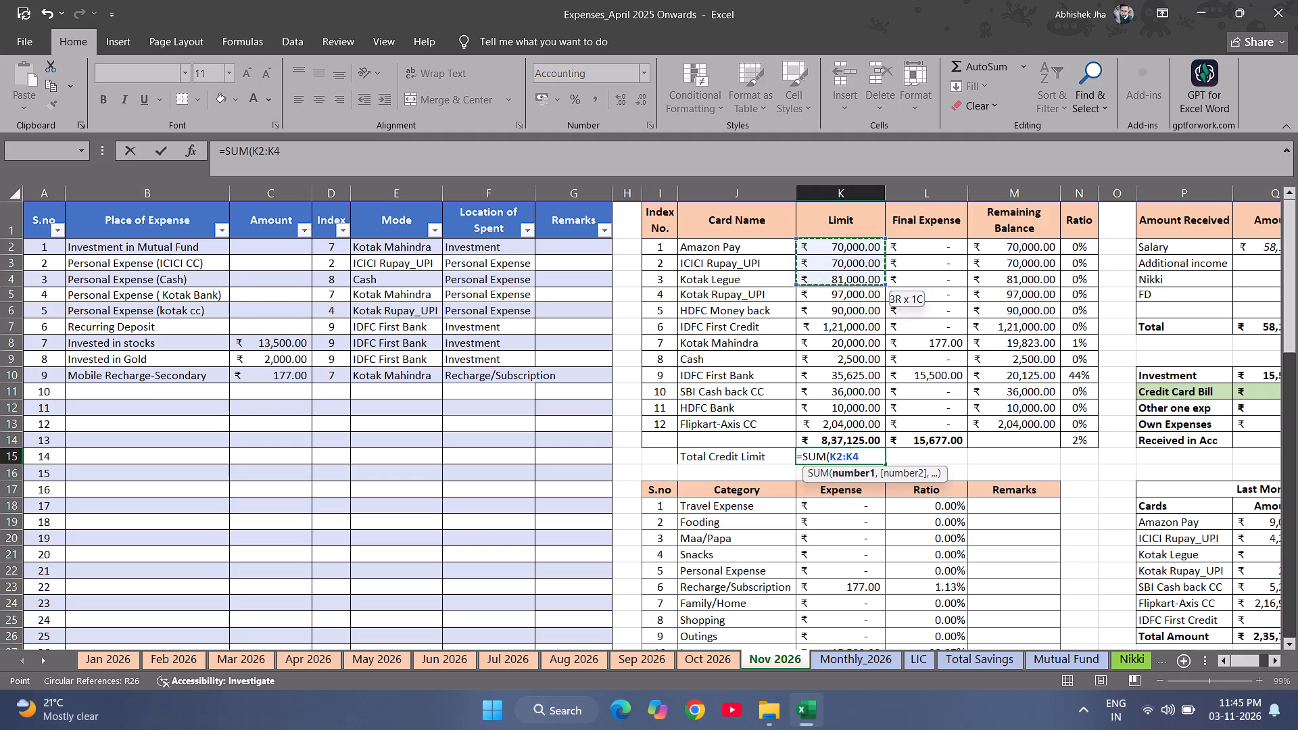
pyautogui.moveTo(871, 283); pyautogui.dragTo(870, 321)
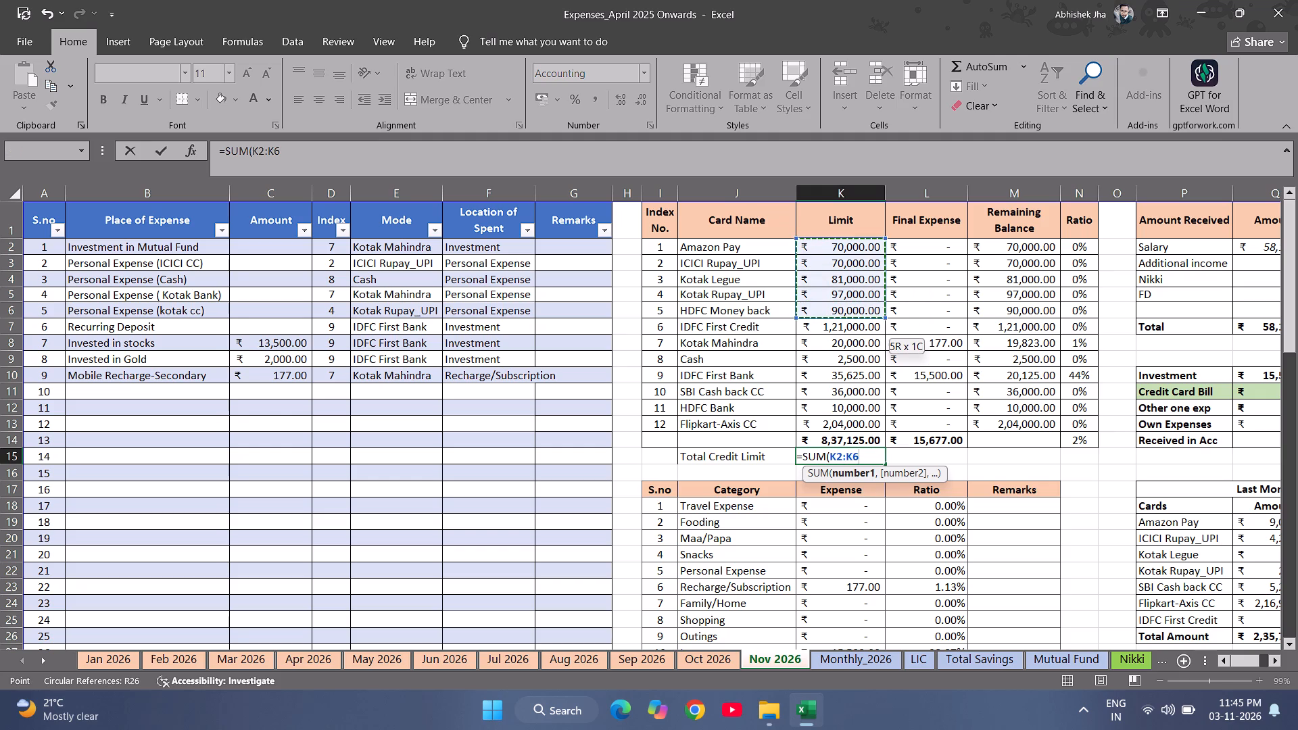
pyautogui.moveTo(870, 321); pyautogui.dragTo(870, 322)
pyautogui.press(',')
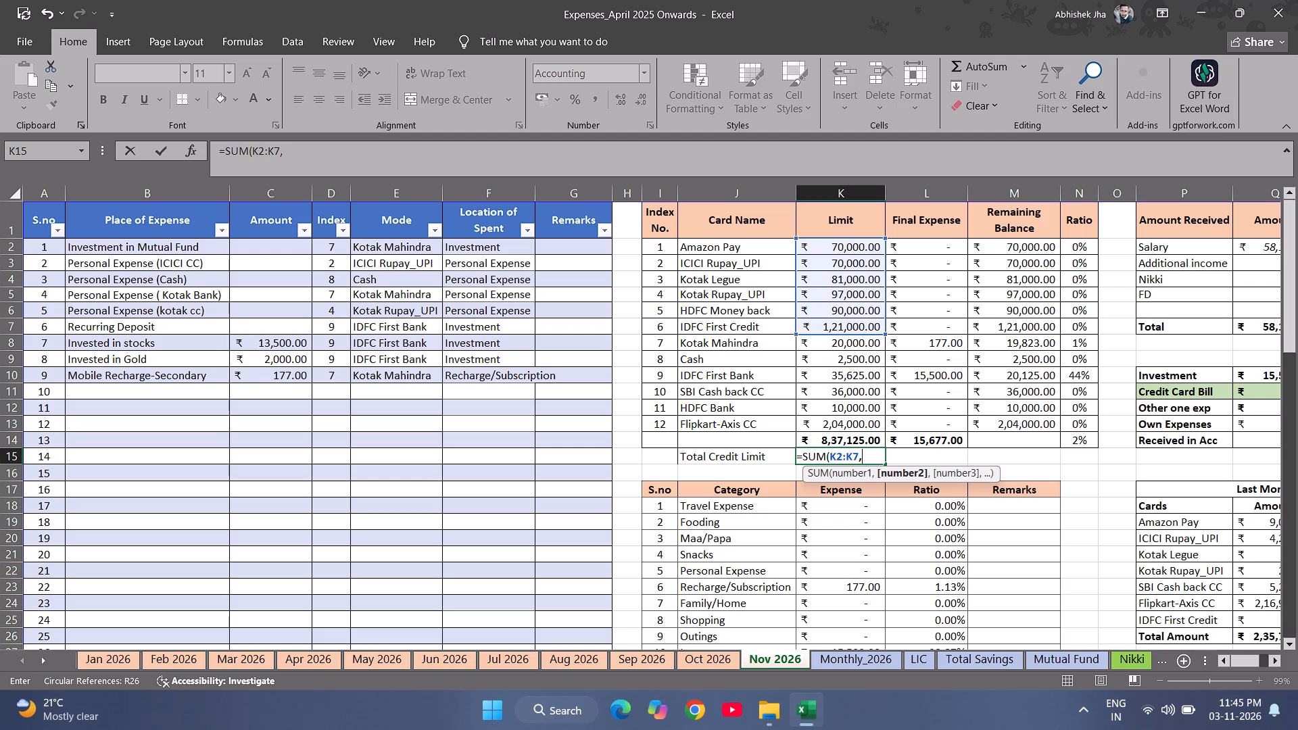
pyautogui.click(858, 392)
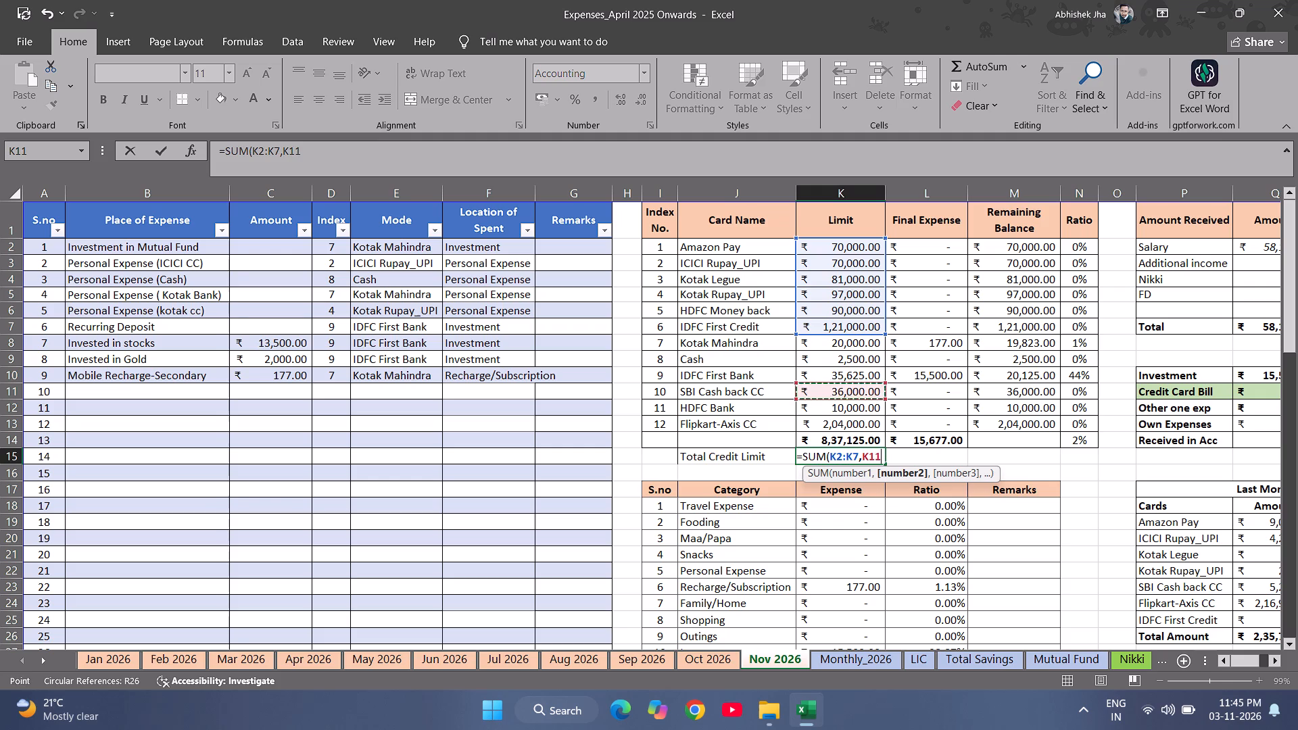
pyautogui.press(',')
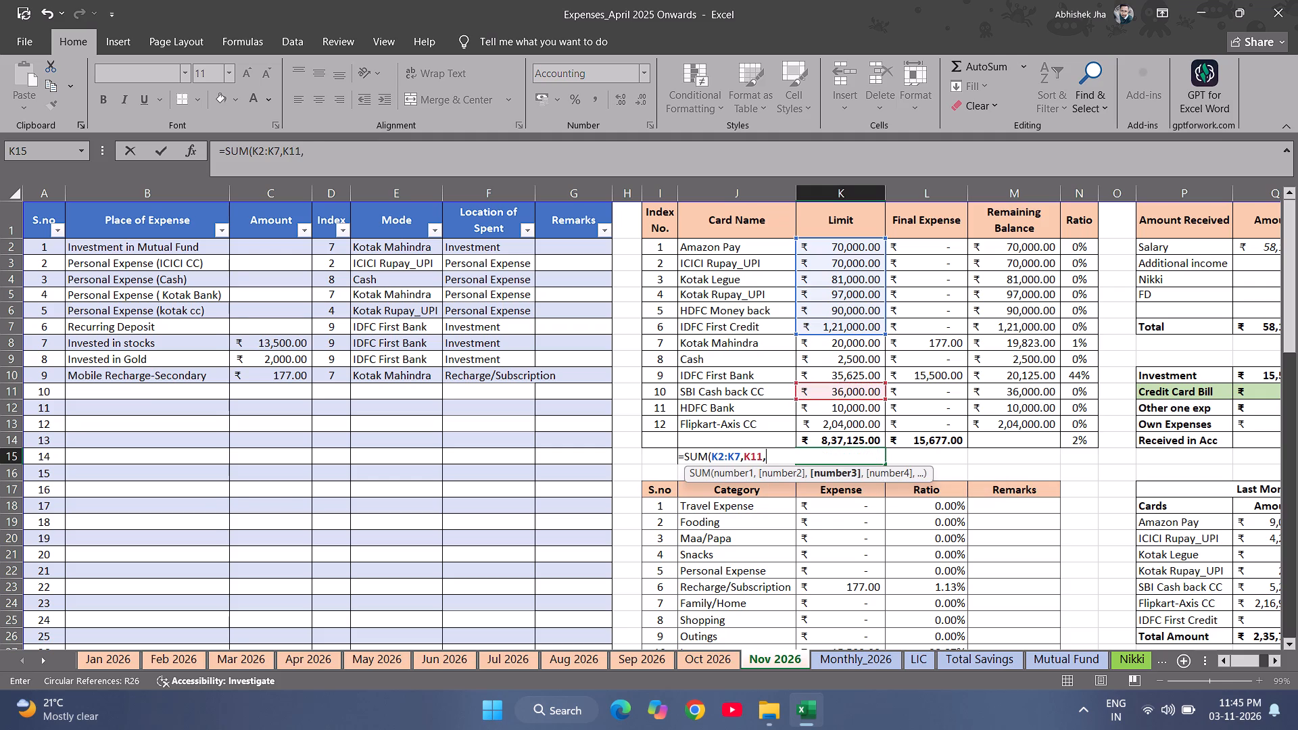
pyautogui.click(860, 418)
pyautogui.press('Return')
pyautogui.press('Up')
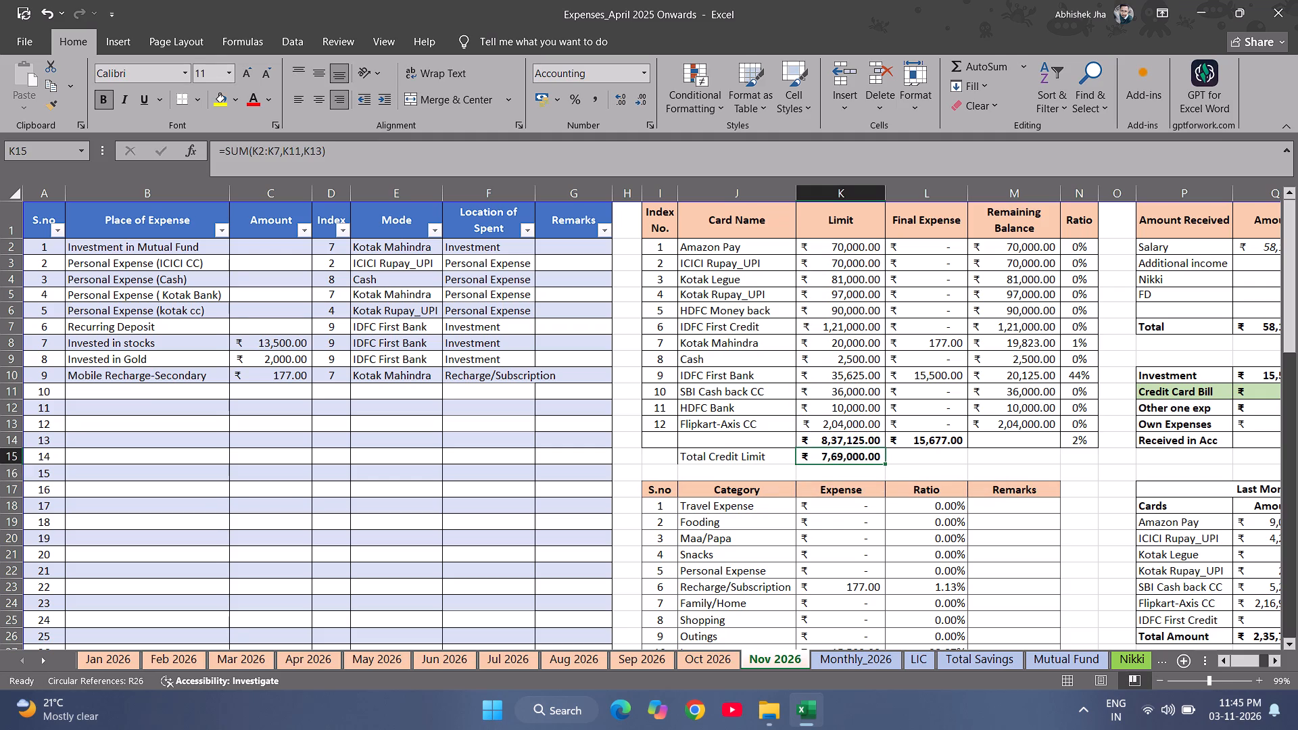
pyautogui.press('F2')
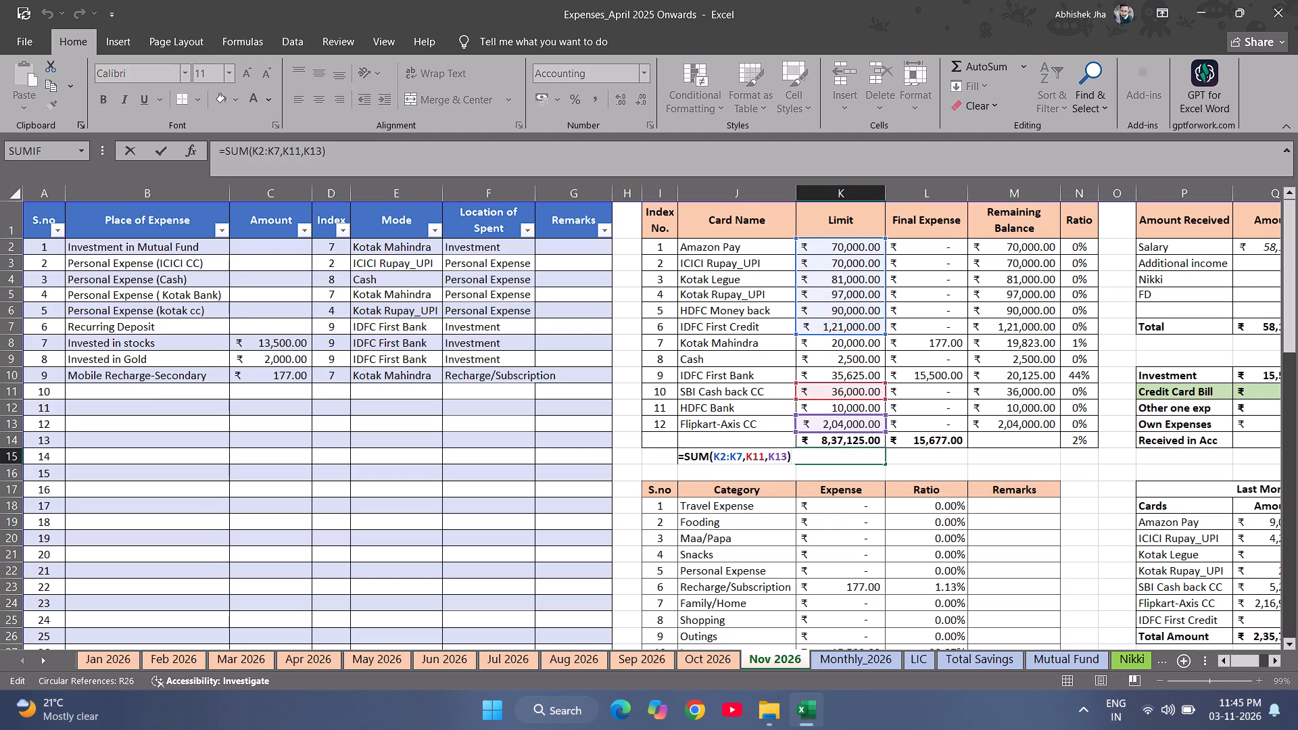
pyautogui.press('Escape')
# Fill the Total Credit Limit sum formula across into the Final Expense cell L15 and check its references.
pyautogui.press('Right')
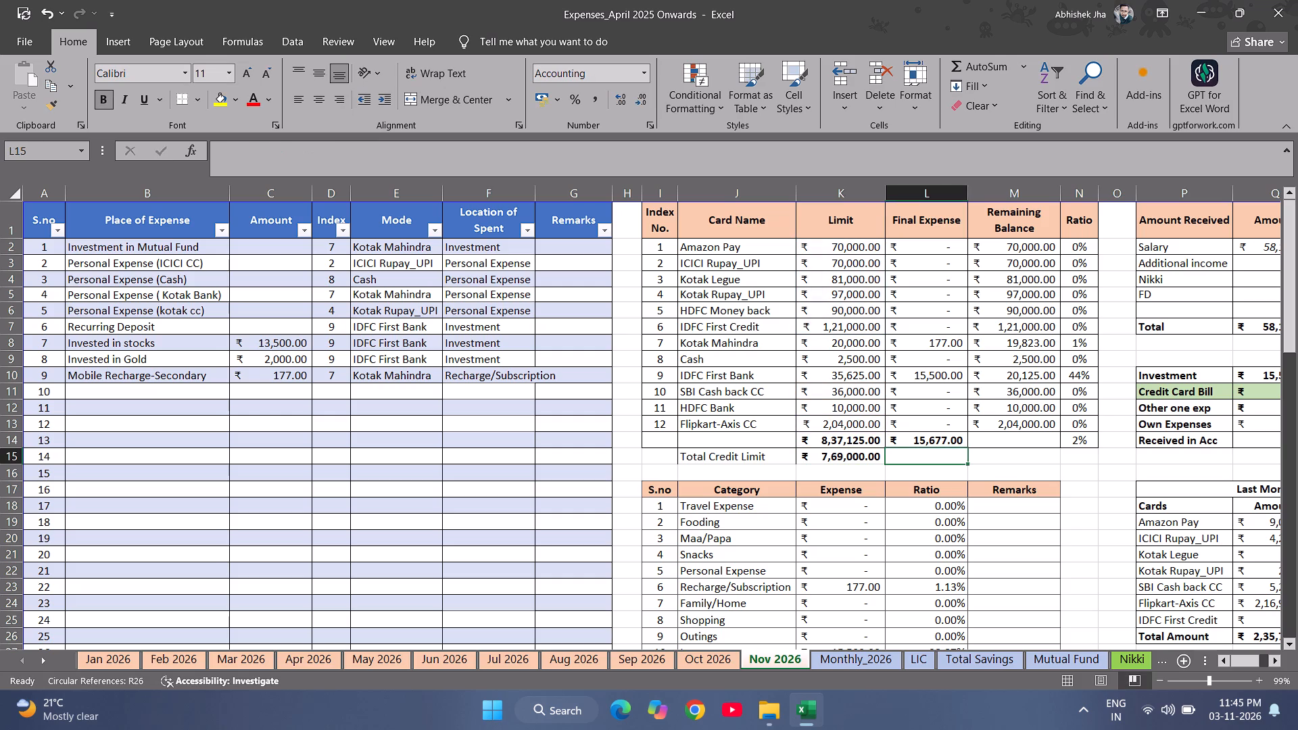
pyautogui.press('Left')
pyautogui.press('Right')
pyautogui.hotkey('ctrl', 'r')
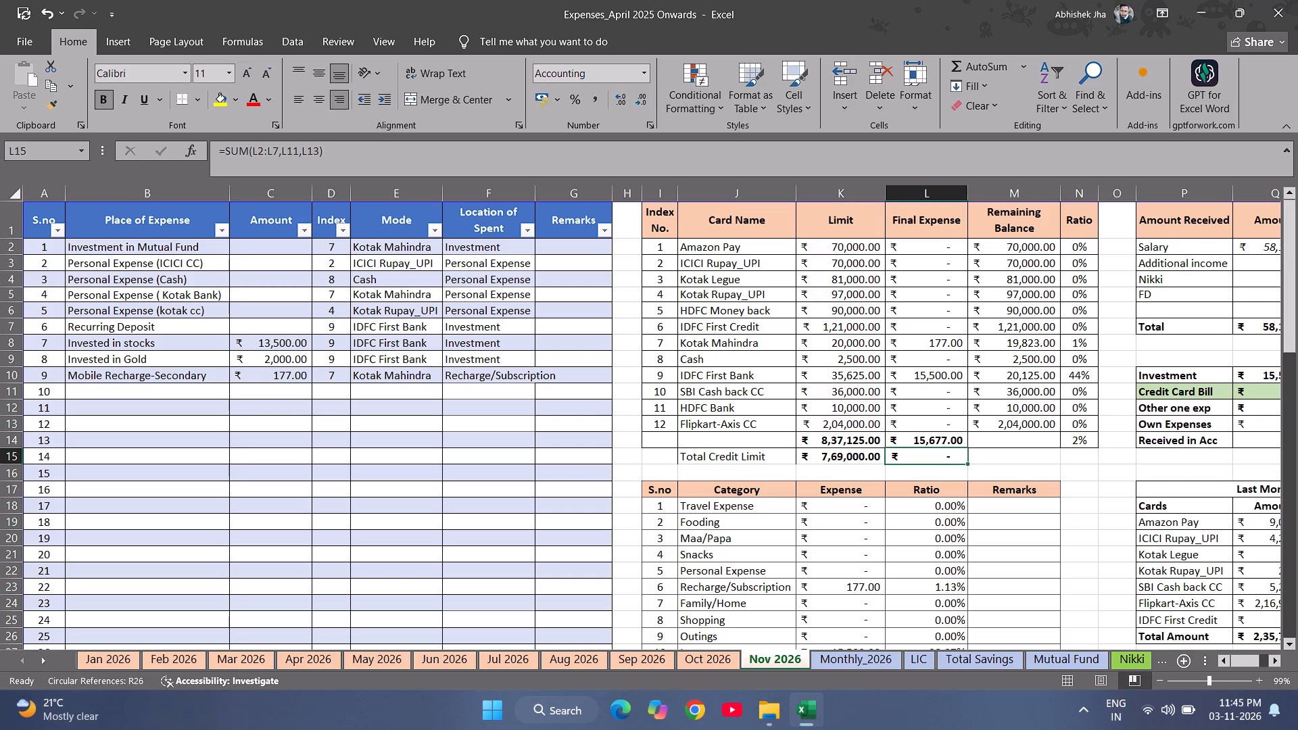
pyautogui.press('F2')
pyautogui.press('Escape')
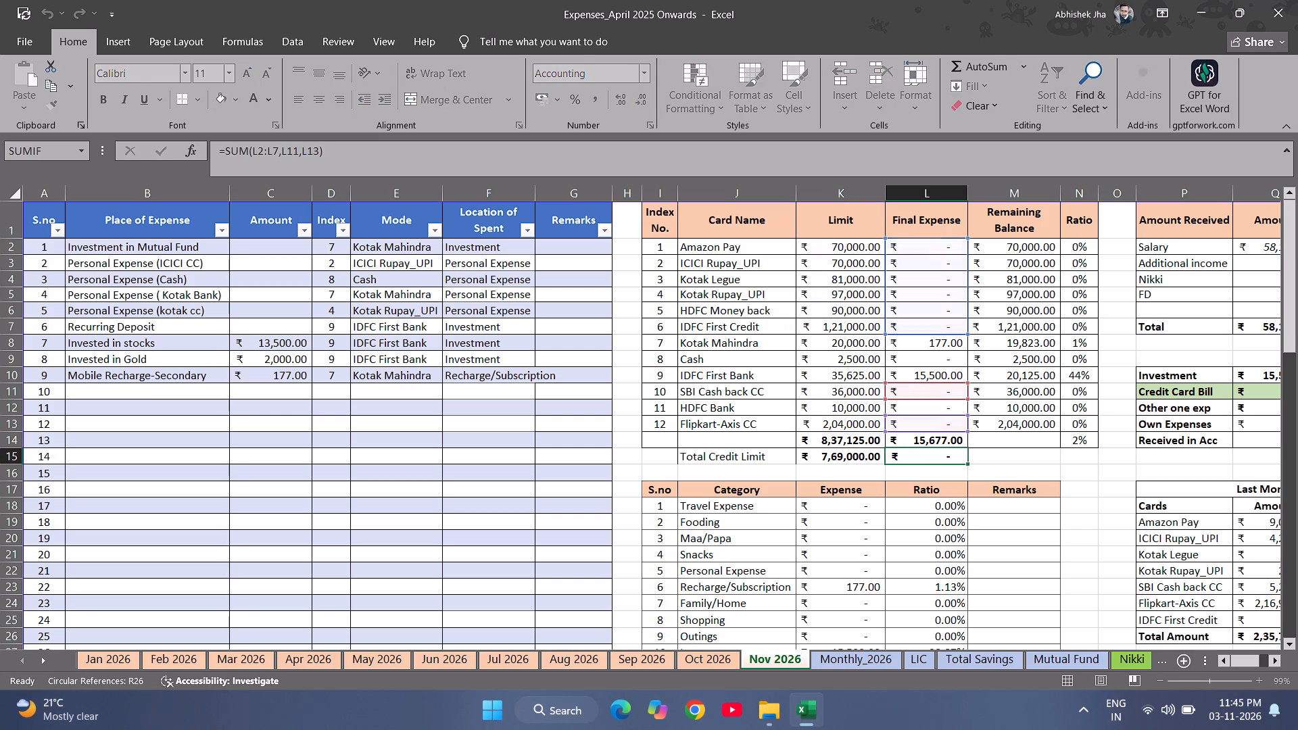
# Calculate the Total Credit Limit row's remaining balance in M15 with =K15-L15.
pyautogui.press('Right')
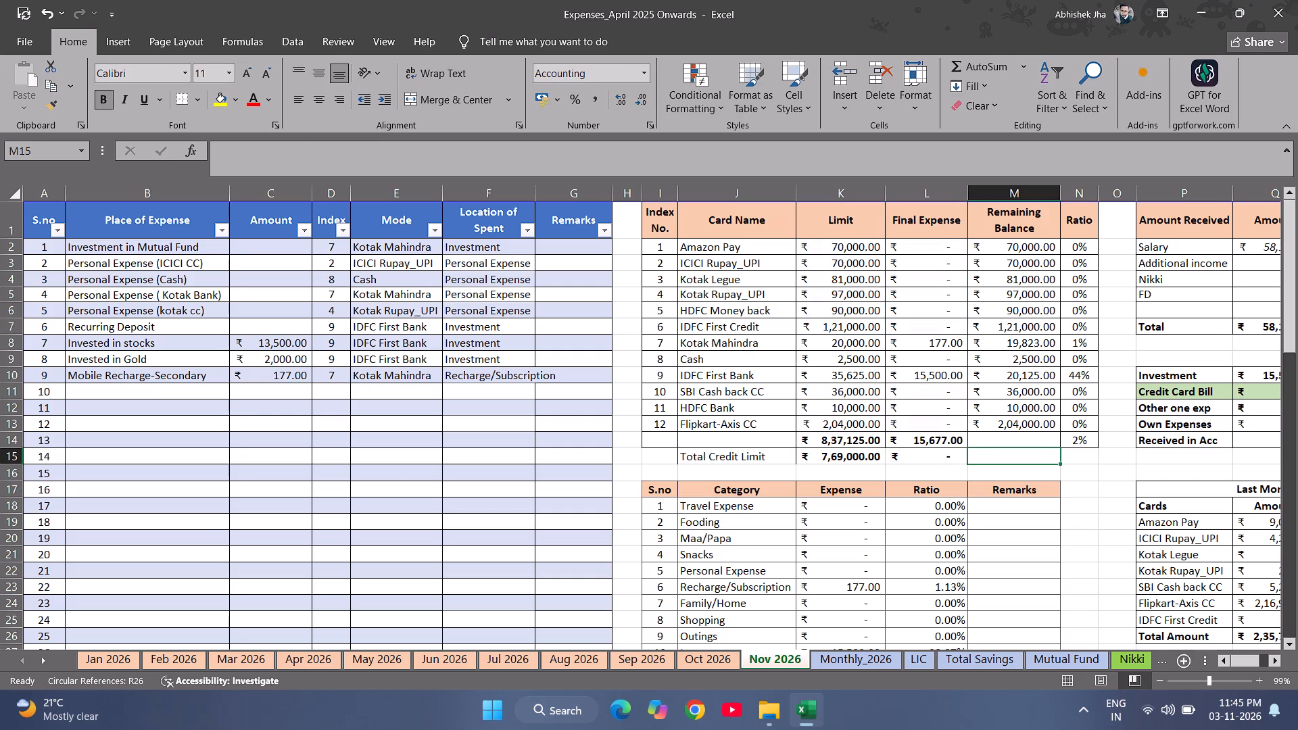
pyautogui.press('Up')
pyautogui.press('Up')
pyautogui.press('Down')
pyautogui.press('Down')
pyautogui.press('=')
pyautogui.press('Left')
pyautogui.press('Left')
pyautogui.press('-')
pyautogui.press('Left')
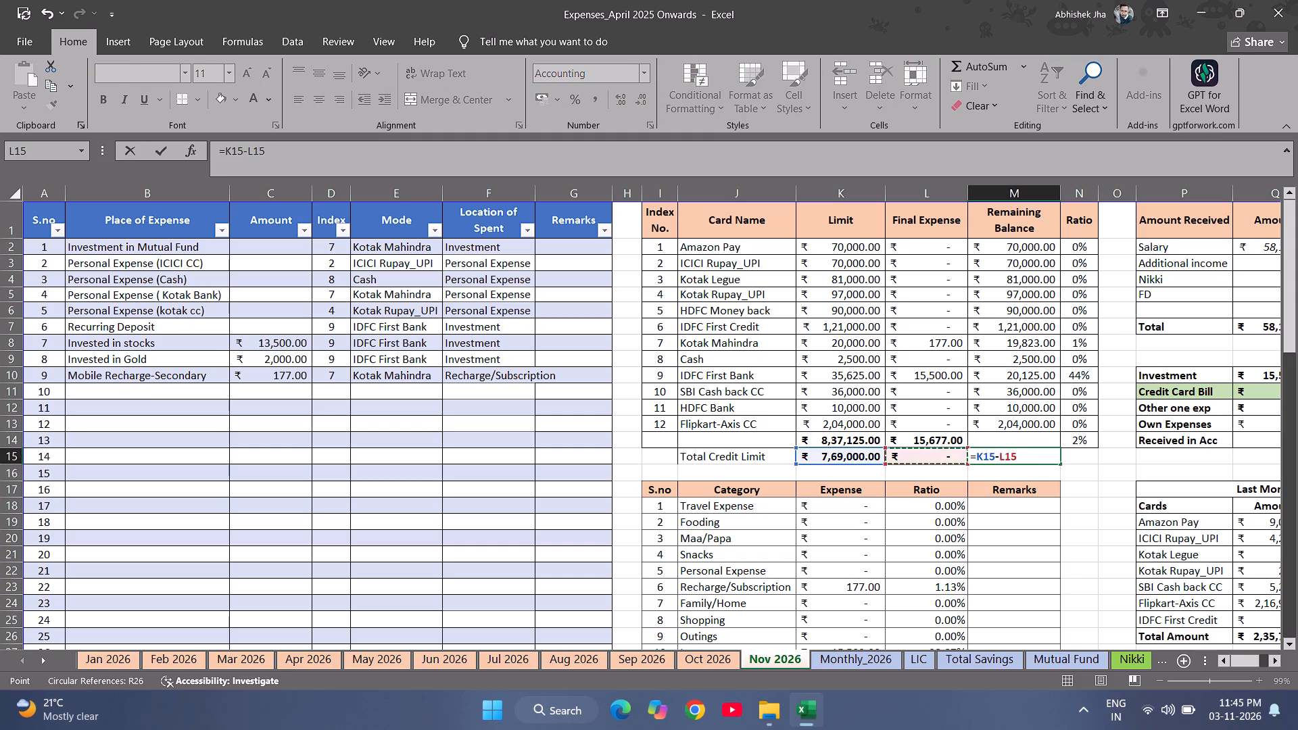
pyautogui.press('Return')
# Calculate the Total Credit Limit row's ratio in N15 with =L15/K15 and check its references.
pyautogui.press('Up')
pyautogui.press('Right')
pyautogui.press('=')
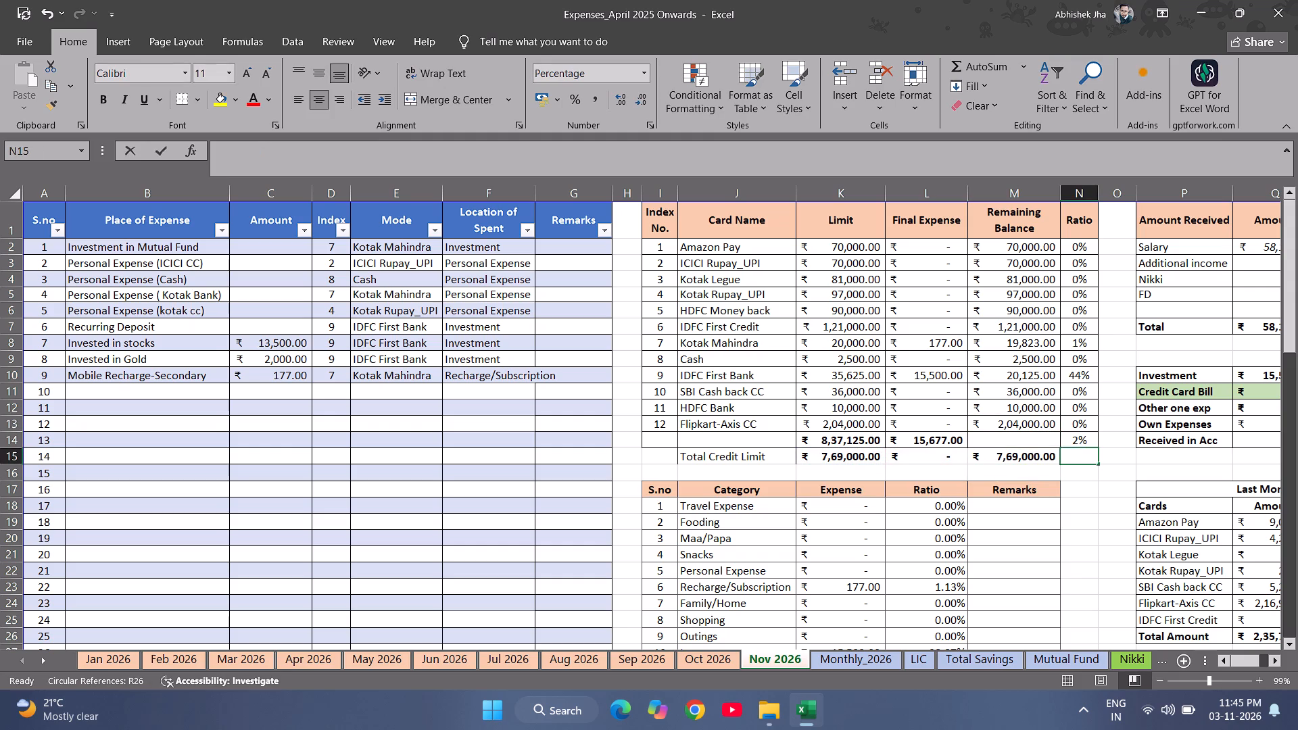
pyautogui.press('Left')
pyautogui.press('Left')
pyautogui.press('Left')
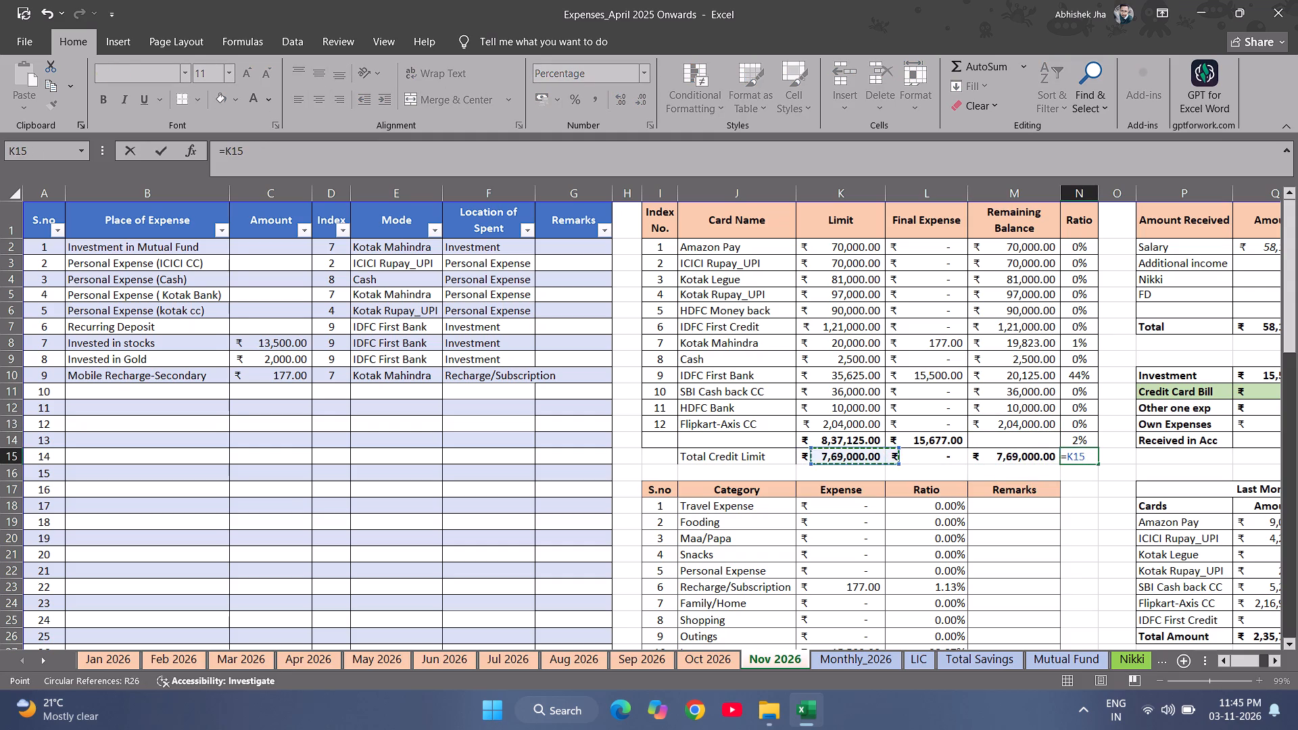
pyautogui.press('Right')
pyautogui.press('/')
pyautogui.press('Left')
pyautogui.press('Left')
pyautogui.press('Left')
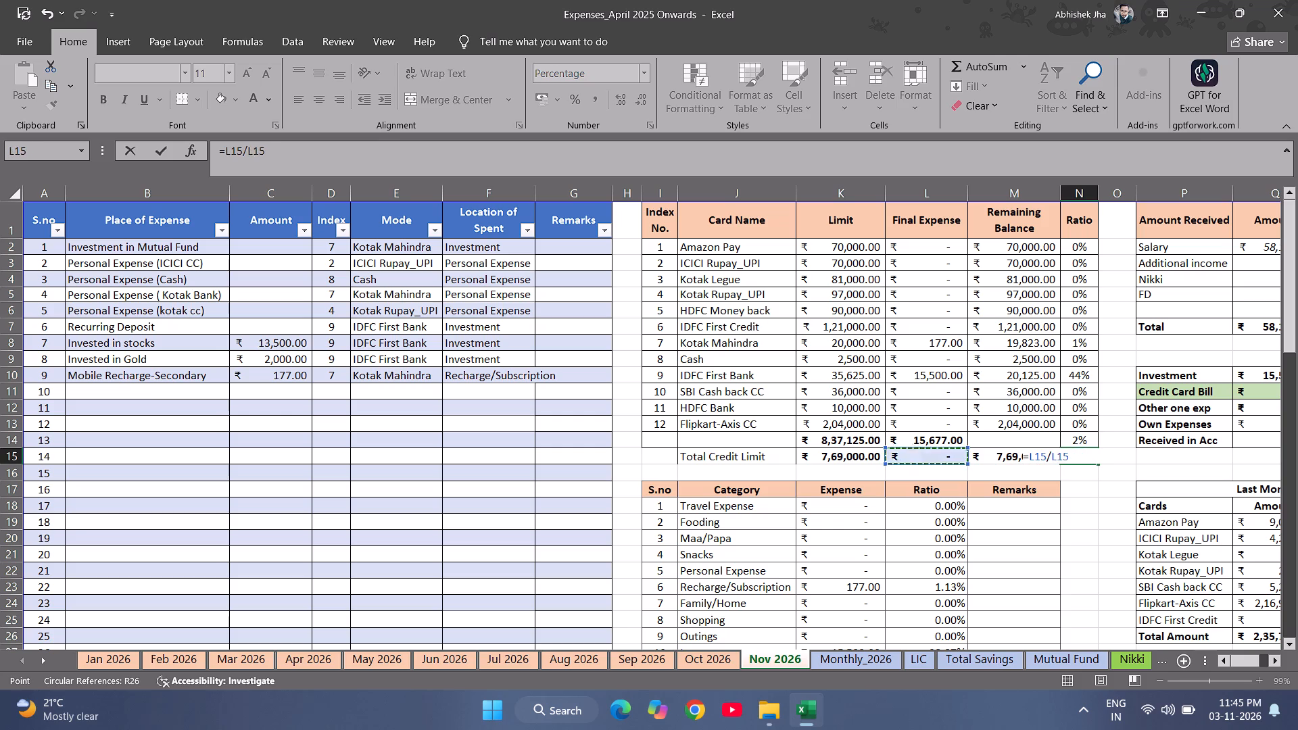
pyautogui.press('Left')
pyautogui.press('Right')
pyautogui.press('Return')
pyautogui.press('Up')
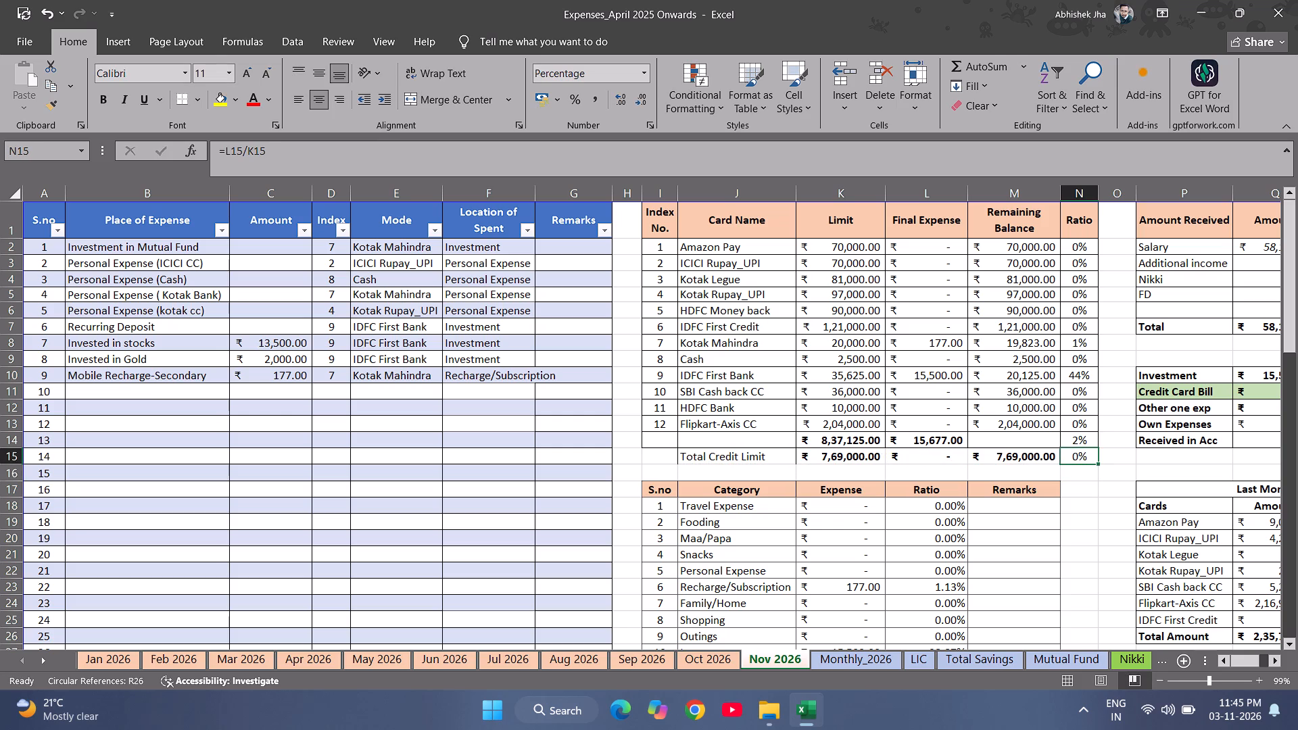
pyautogui.press('F2')
pyautogui.press('Escape')
# Examine the Amount Received and expense summary figures on the Nov 2026 sheet, up to Additional income.
pyautogui.press('Right')
pyautogui.press('Right')
pyautogui.press('Right')
pyautogui.press('Right')
pyautogui.press('Right')
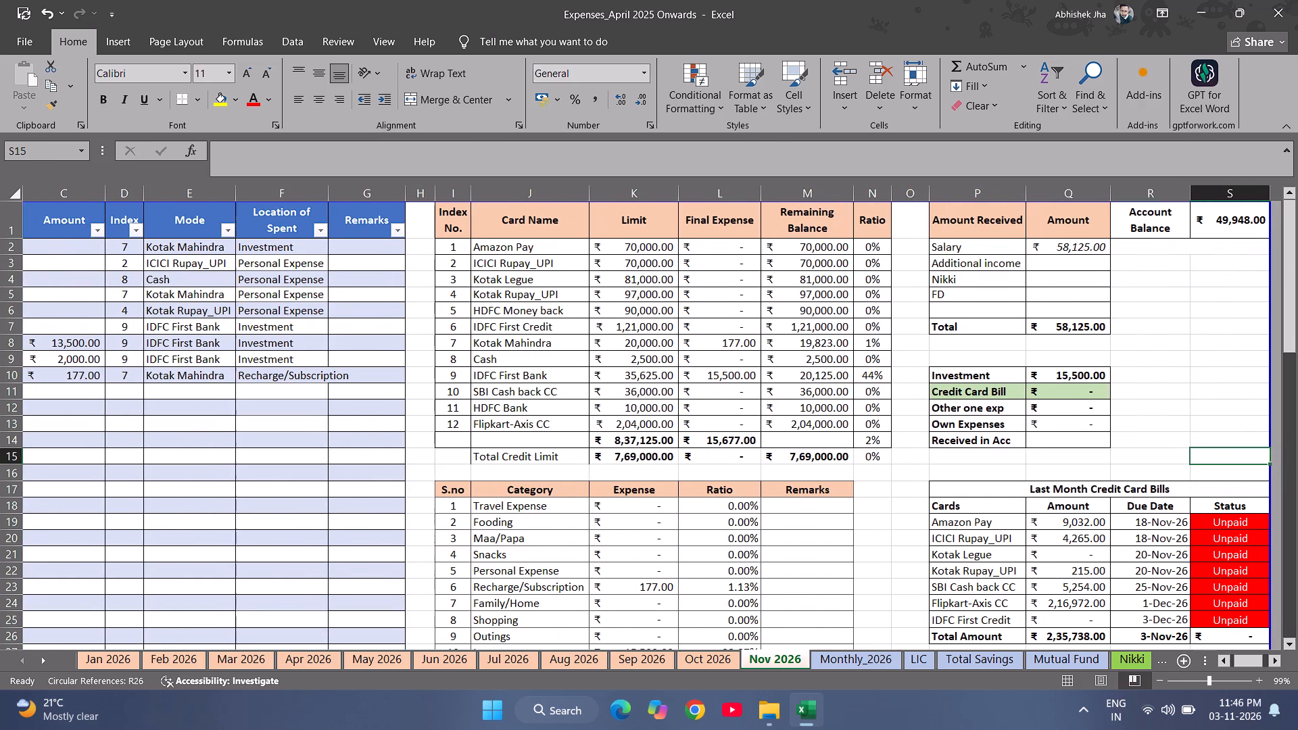
pyautogui.press('Left')
pyautogui.press('Left')
pyautogui.press('Up')
pyautogui.press('Up')
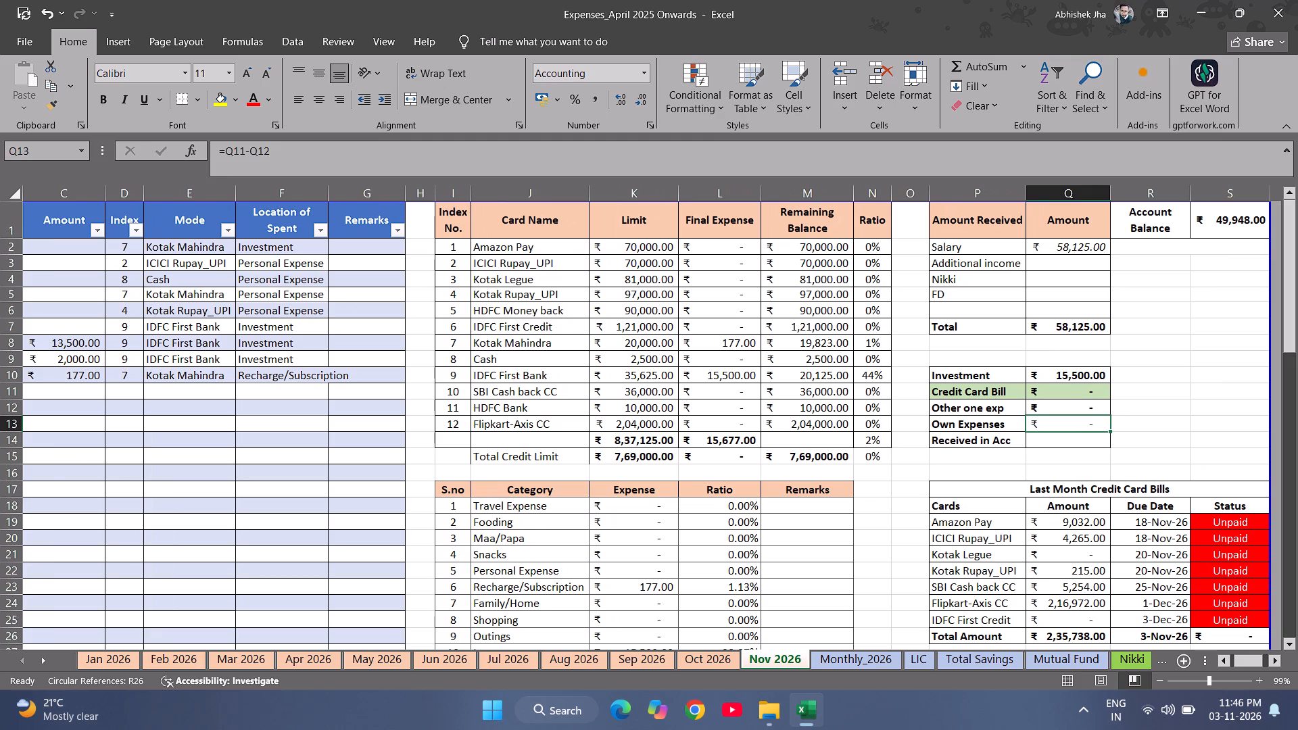
pyautogui.press('Up')
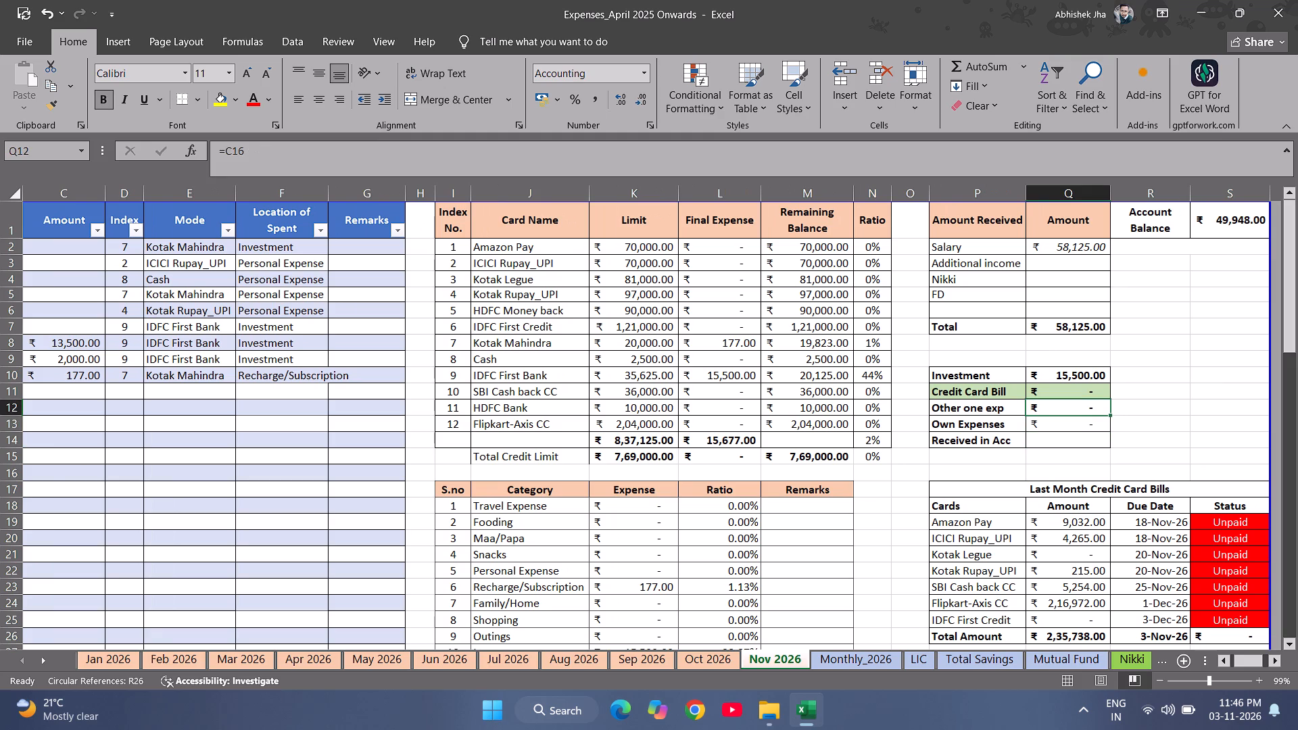
pyautogui.press('Up')
pyautogui.press('Up')
pyautogui.press('Up')
pyautogui.press('Up')
pyautogui.press('Up')
pyautogui.press('Up')
pyautogui.press('Up')
pyautogui.press('Up')
pyautogui.press('Up')
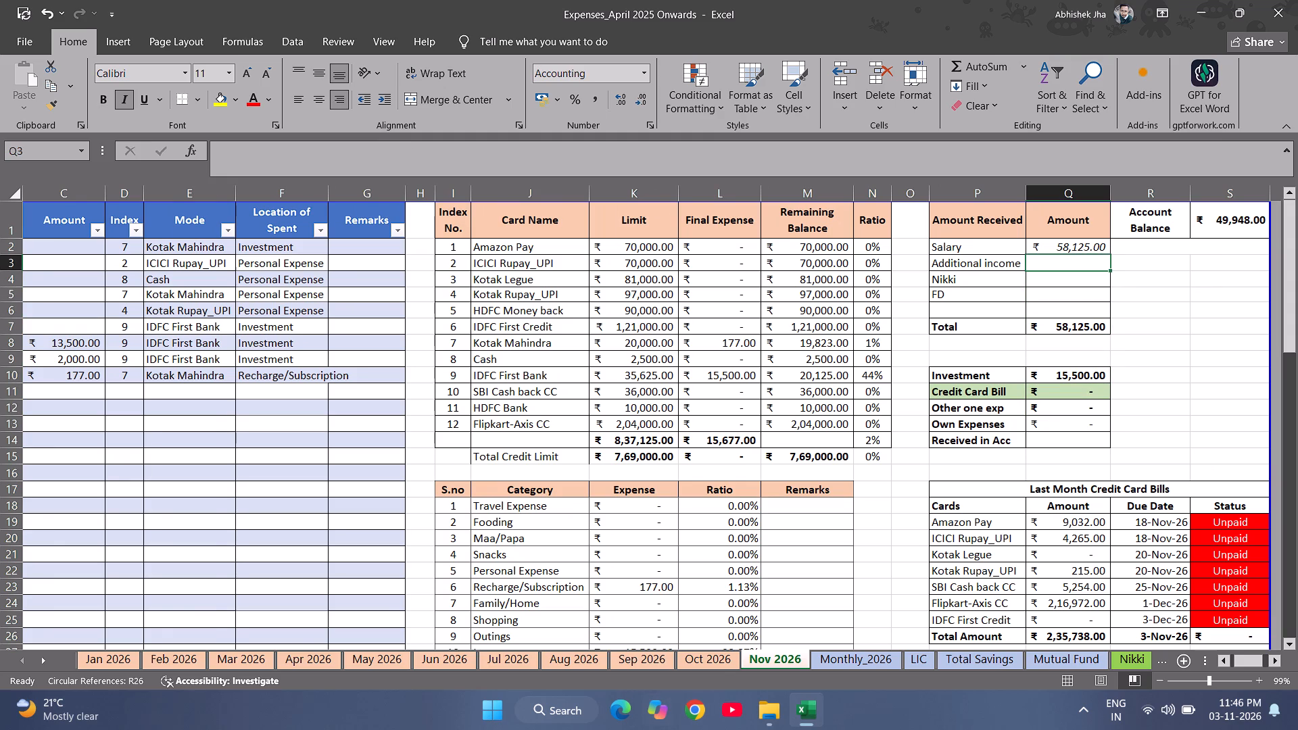
# Clear the Additional income amount in cell Q4 of the Oct 2026 sheet.
pyautogui.click(715, 665)
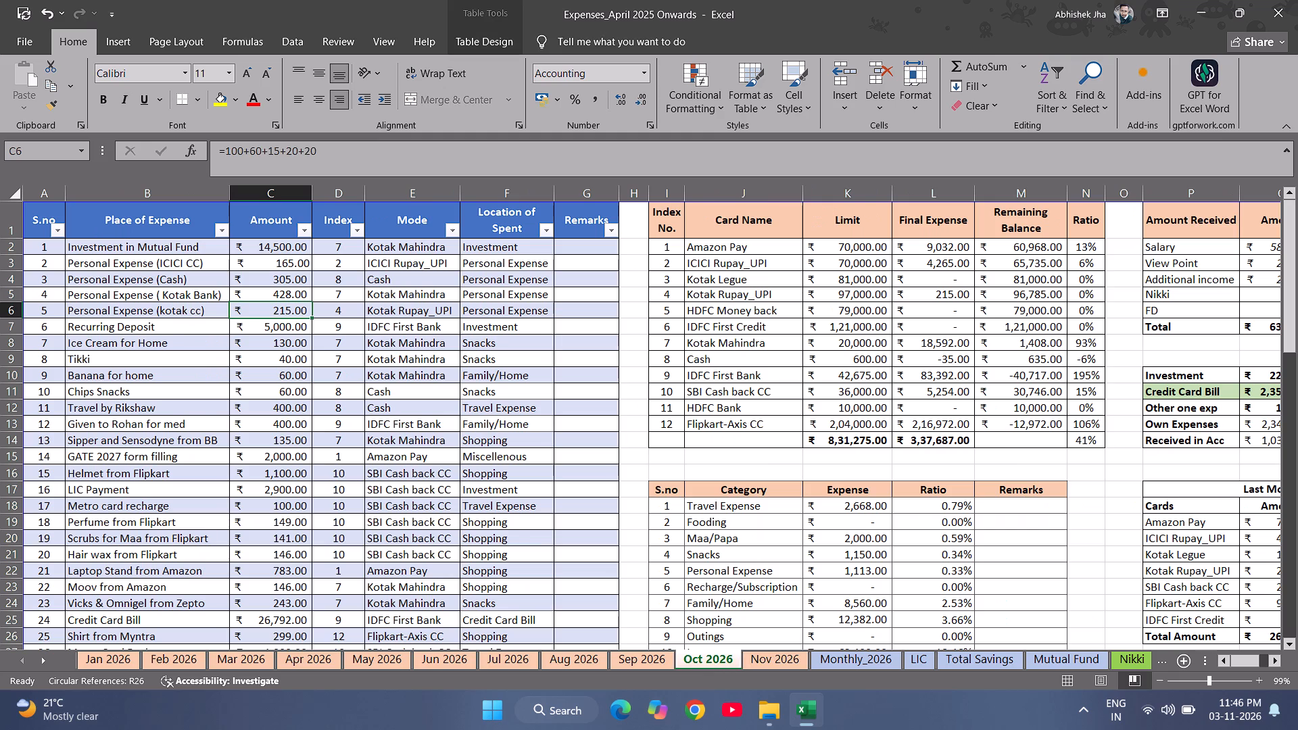
pyautogui.hscroll(-3, 1029, 486)
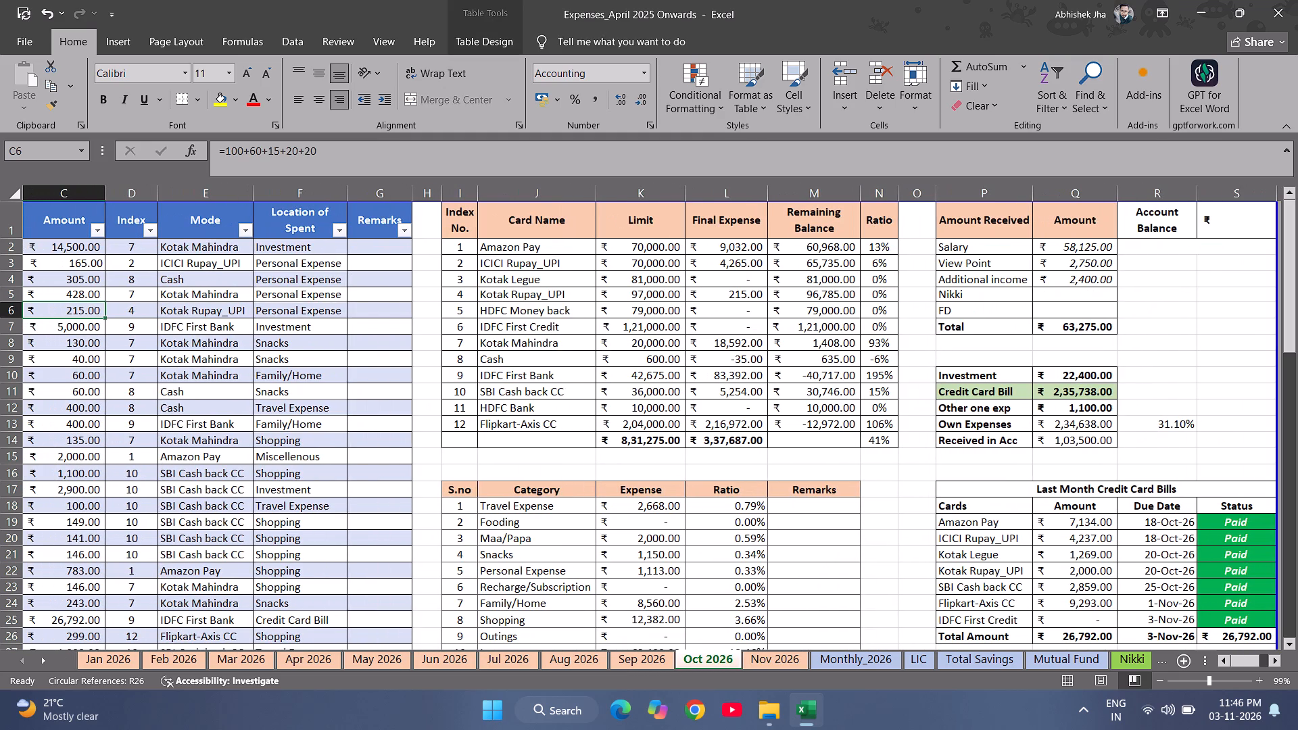
pyautogui.click(1098, 274)
pyautogui.press('Delete')
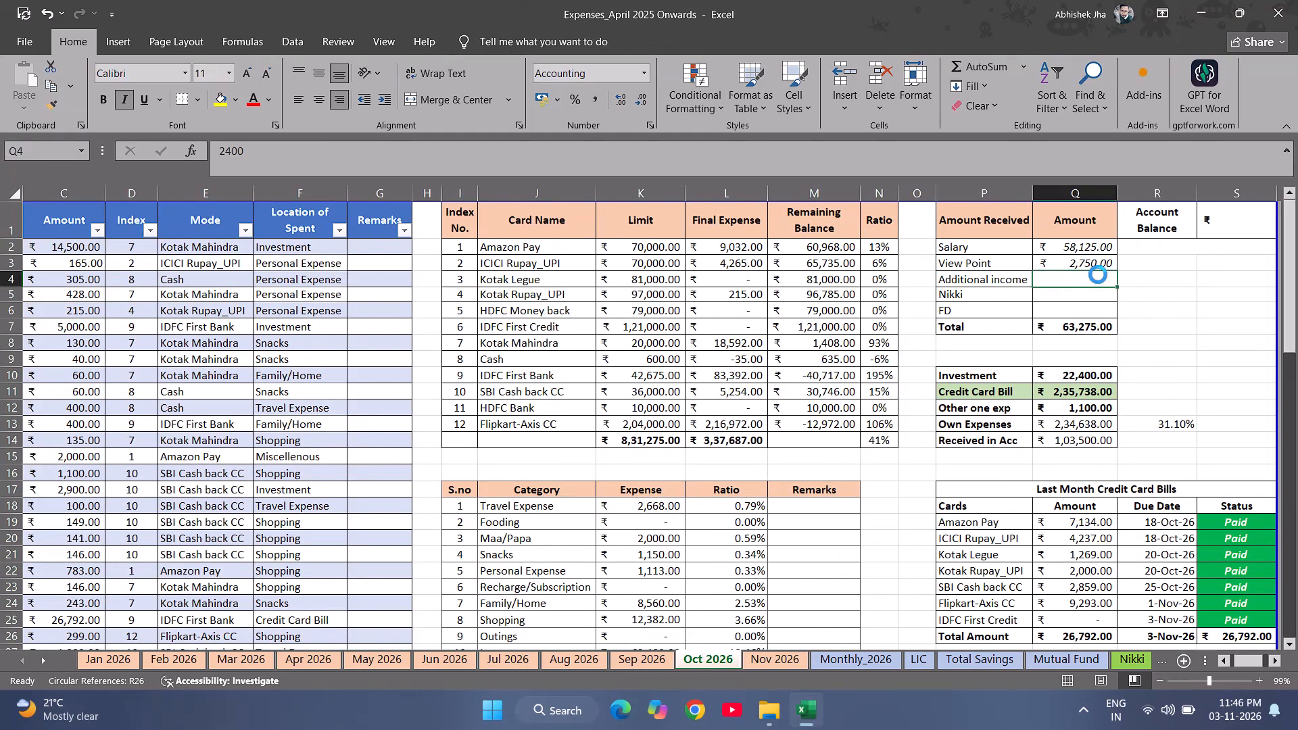
# Enter 2400 as the Additional income amount in cell Q3 of the Nov 2026 sheet.
pyautogui.click(784, 657)
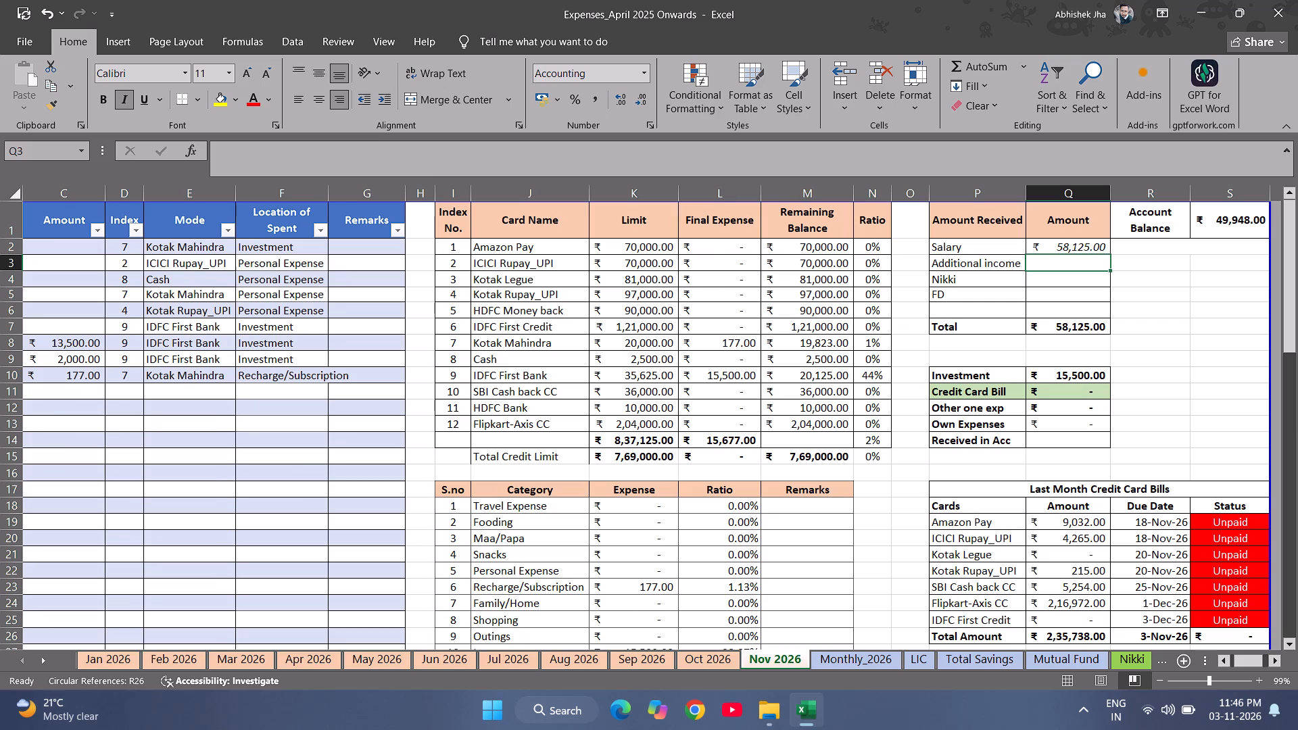
pyautogui.write('2400')
pyautogui.press('Return')
pyautogui.press('Up')
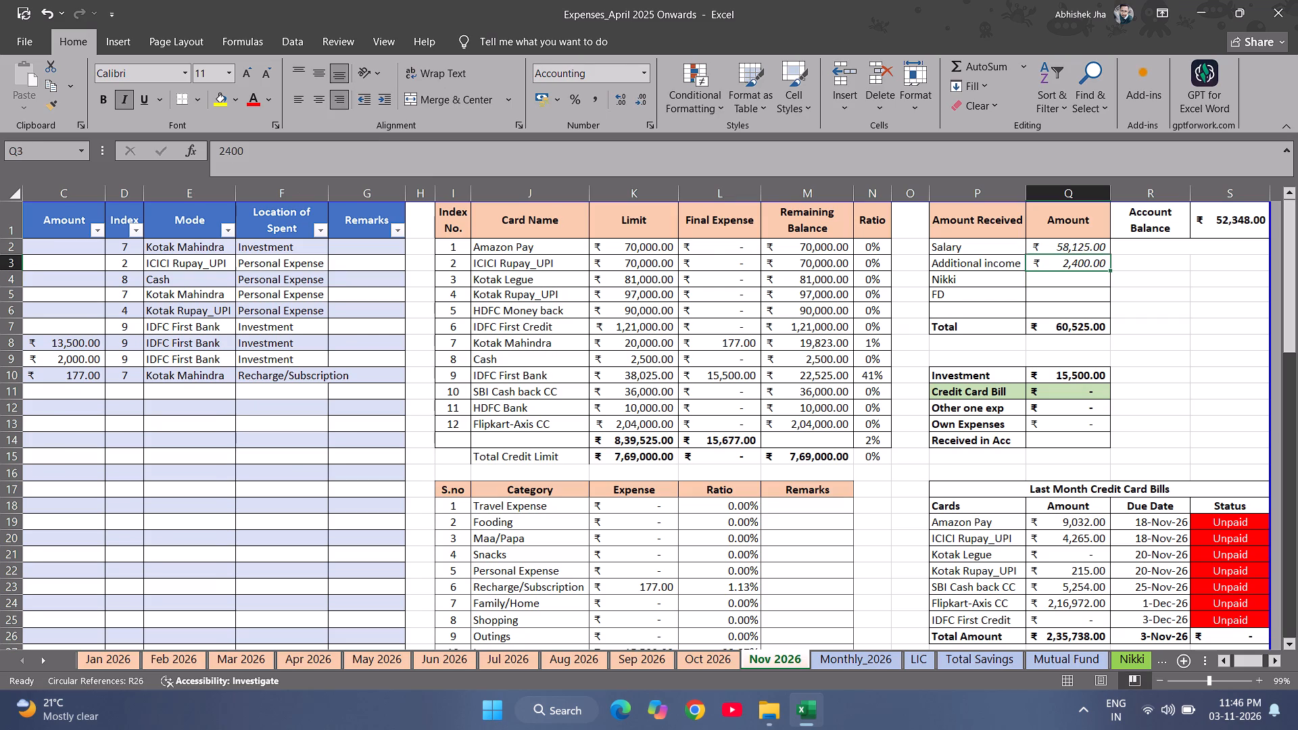
# Expand the Additional income amount in Q3 into the sum +2400+2100.
pyautogui.press('F2')
pyautogui.press('Left')
pyautogui.press('Left')
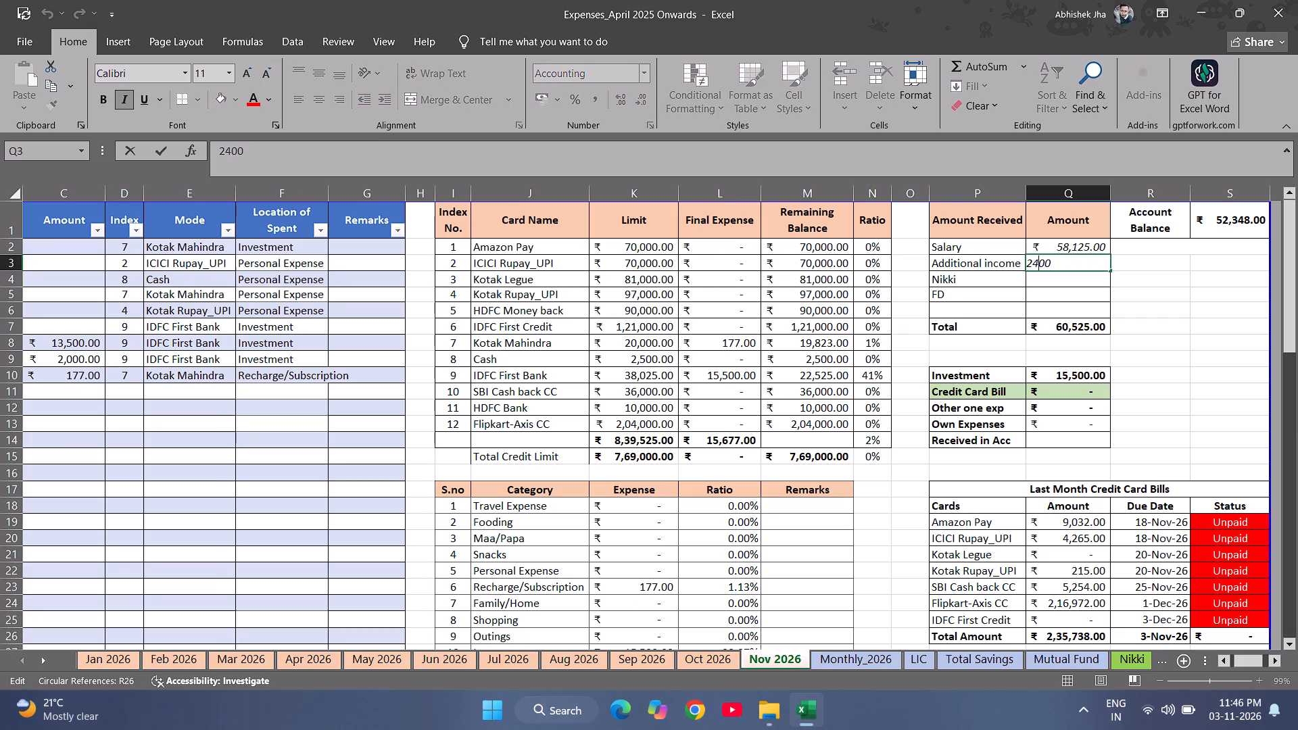
pyautogui.press('Left')
pyautogui.press('Left')
pyautogui.hotkey('shift', '+')
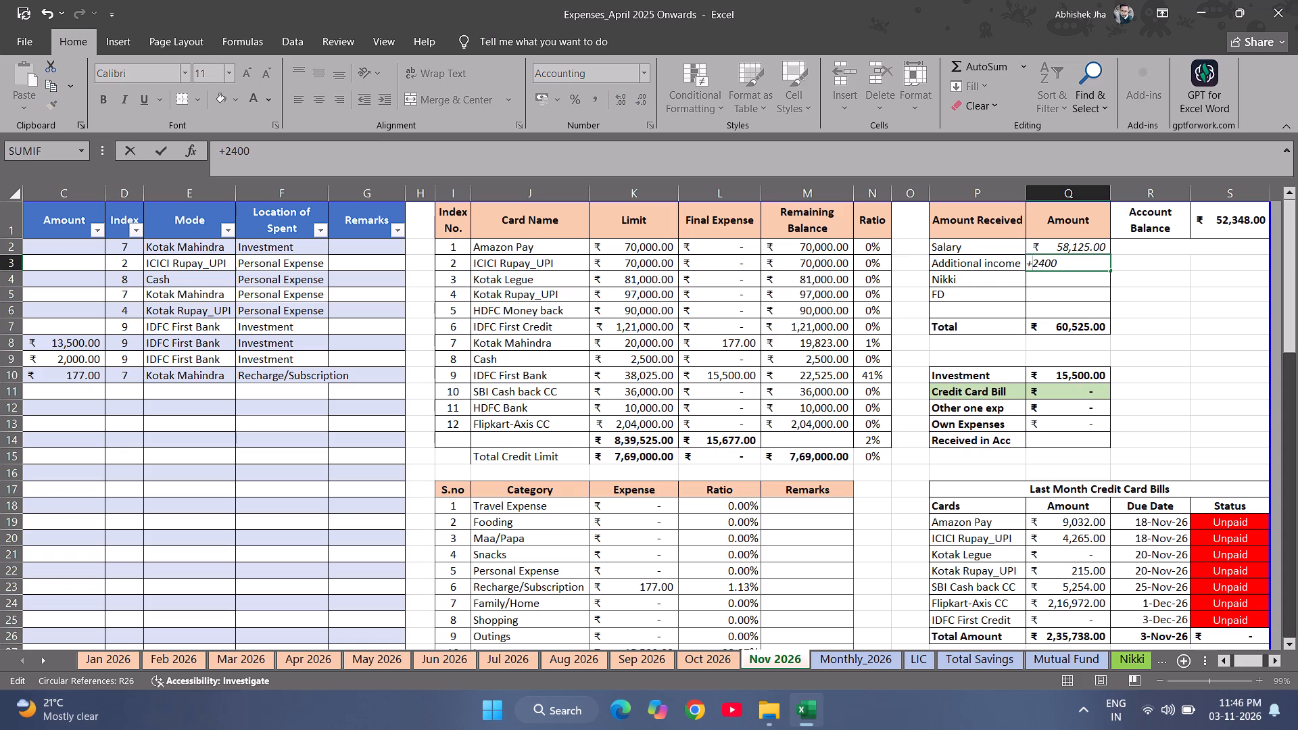
pyautogui.press('Right')
pyautogui.press('Right')
pyautogui.press('Right')
pyautogui.press('Right')
pyautogui.press('Right')
pyautogui.press('Right')
pyautogui.write('+2100')
pyautogui.press('Return')
# Add the note "2100 from office" in cell R3, beside the Additional income amount.
pyautogui.press('Down')
pyautogui.press('Down')
pyautogui.press('Down')
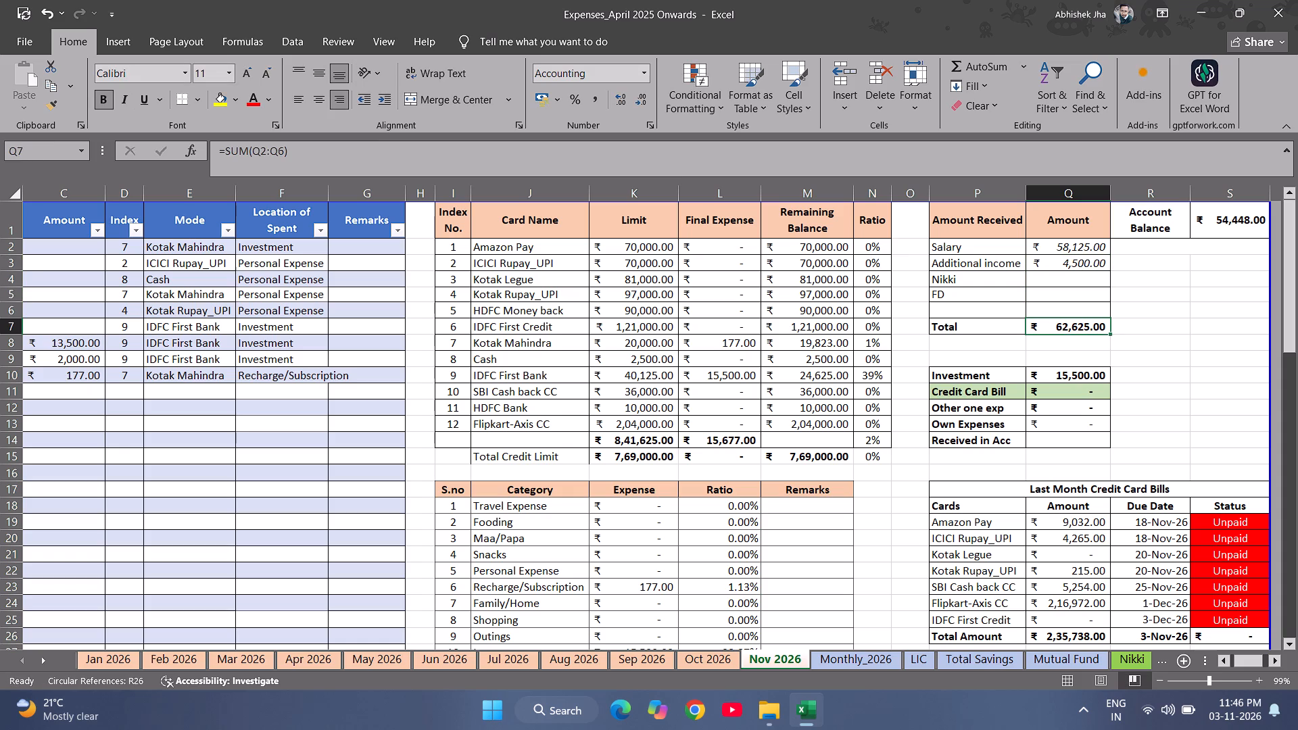
pyautogui.press('Up')
pyautogui.press('Up')
pyautogui.press('Up')
pyautogui.press('Right')
pyautogui.press('Up')
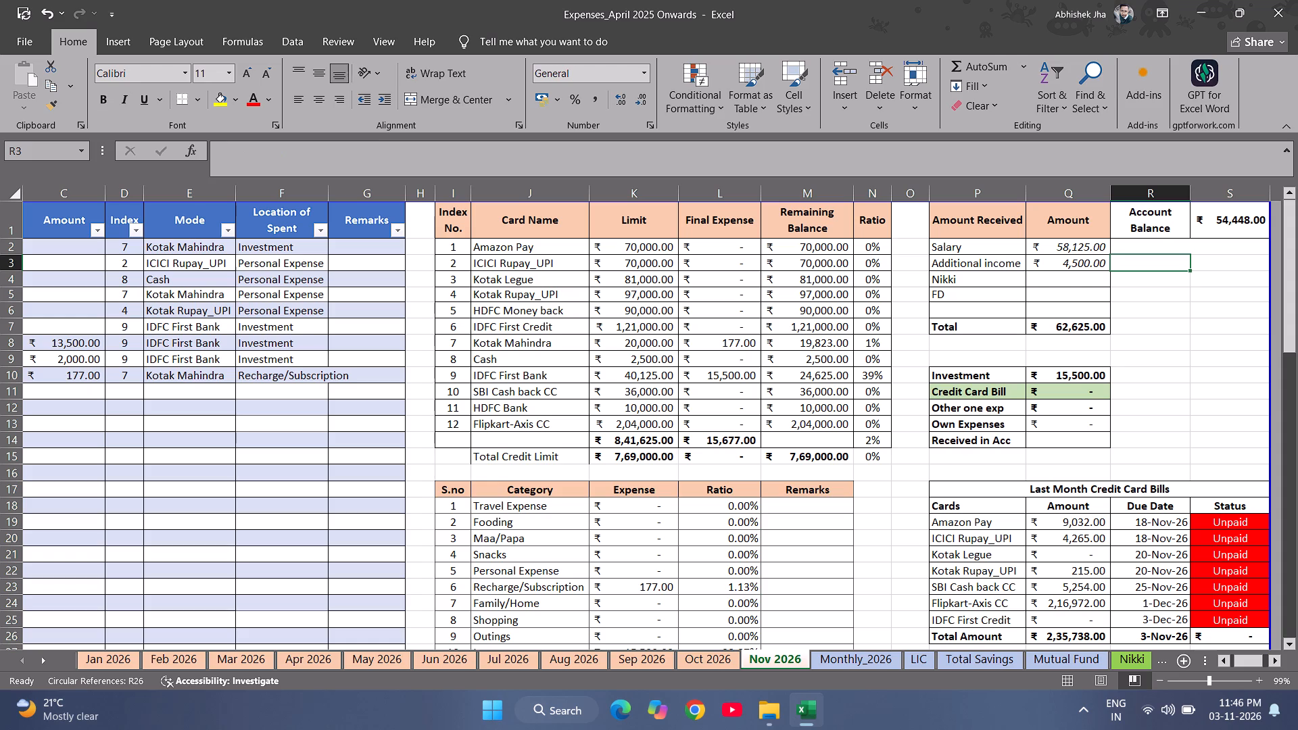
pyautogui.write('2100 from off8')
pyautogui.press('BackSpace')
pyautogui.write('icw')
pyautogui.press('BackSpace')
pyautogui.press('e')
pyautogui.press('pagedown')
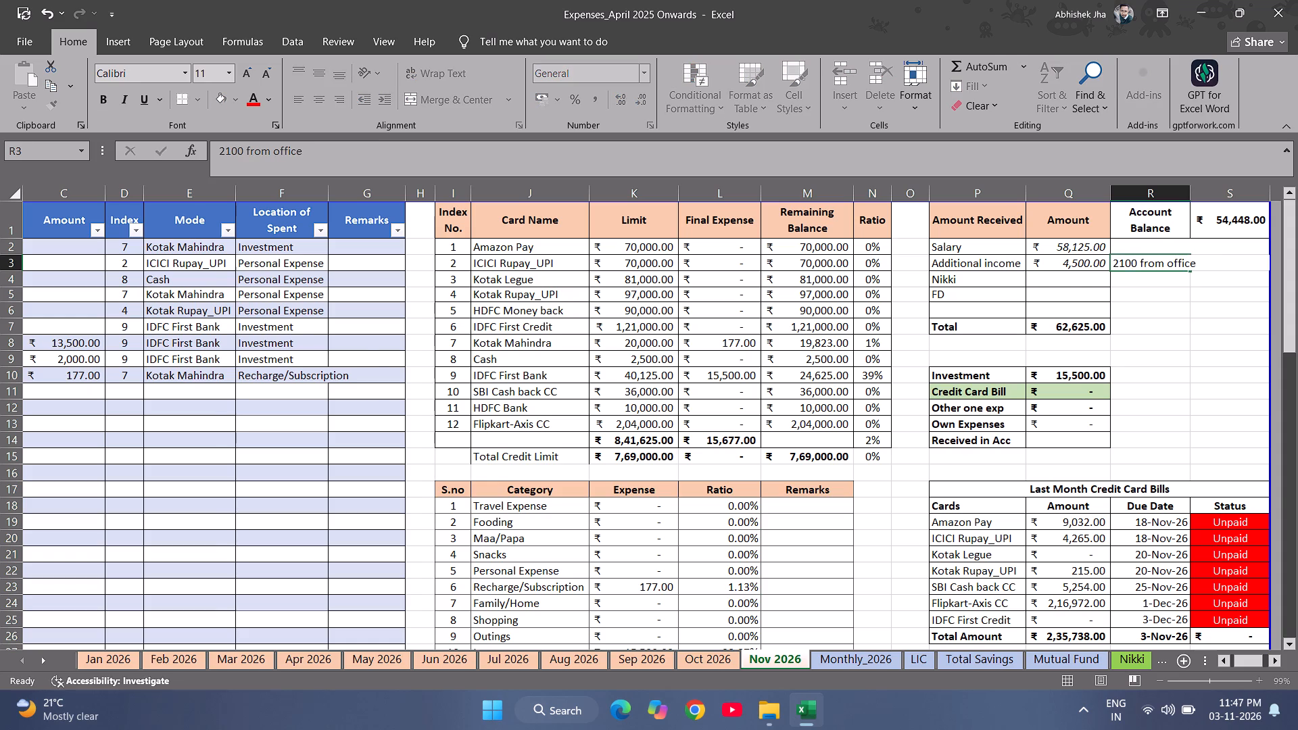
pyautogui.press('Return')
# Examine the card table's Limit and Final Expense entries down to the IDFC First Bank and SBI Cash back CC rows.
pyautogui.press('Up')
pyautogui.press('Up')
pyautogui.press('Up')
pyautogui.press('Up')
pyautogui.press('Up')
pyautogui.press('Up')
pyautogui.press('Up')
pyautogui.press('Up')
pyautogui.press('Up')
pyautogui.press('Up')
pyautogui.press('Up')
pyautogui.press('Up')
pyautogui.press('Up')
pyautogui.press('Up')
pyautogui.press('Up')
pyautogui.press('Up')
pyautogui.press('Up')
pyautogui.press('Up')
pyautogui.press('Up')
pyautogui.press('Up')
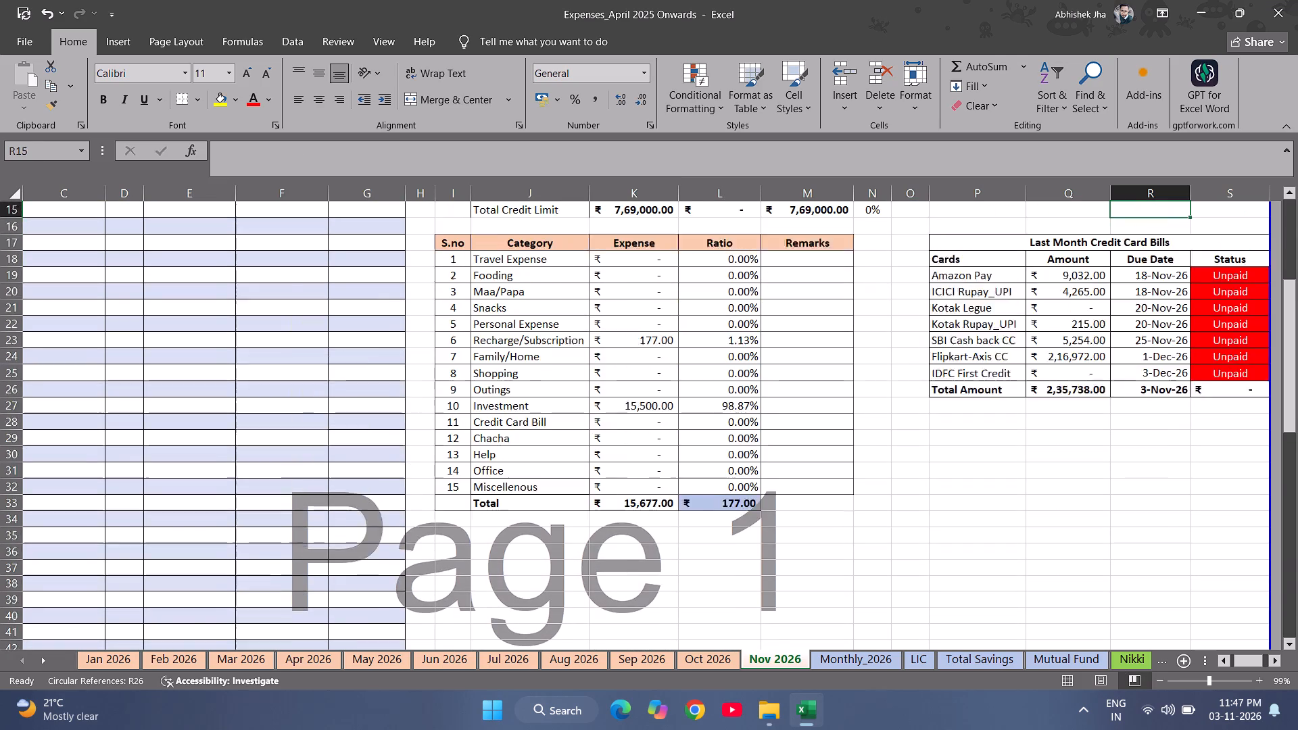
pyautogui.press('Left')
pyautogui.press('Left')
pyautogui.press('Left')
pyautogui.press('Left')
pyautogui.press('Left')
pyautogui.press('Left')
pyautogui.press('Left')
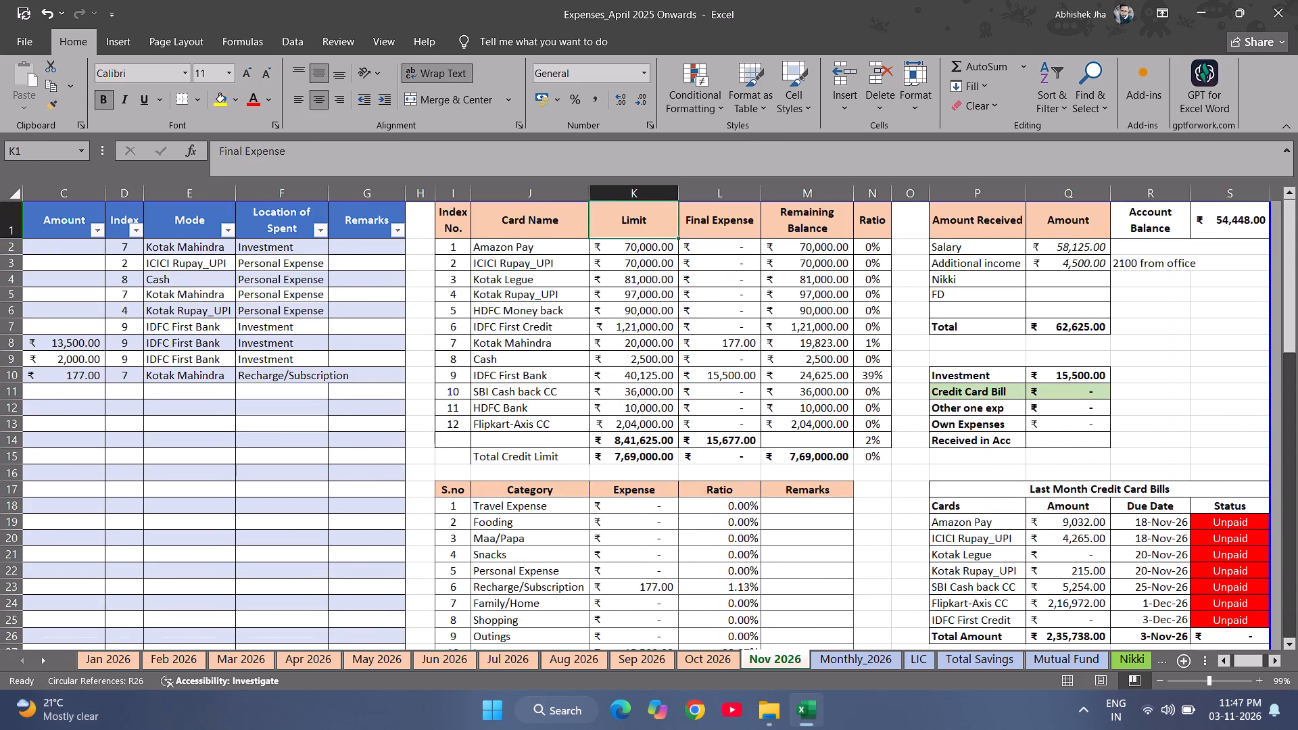
pyautogui.press('Down')
pyautogui.press('Down')
pyautogui.press('Down')
pyautogui.press('Down')
pyautogui.press('Down')
pyautogui.press('Down')
pyautogui.press('Down')
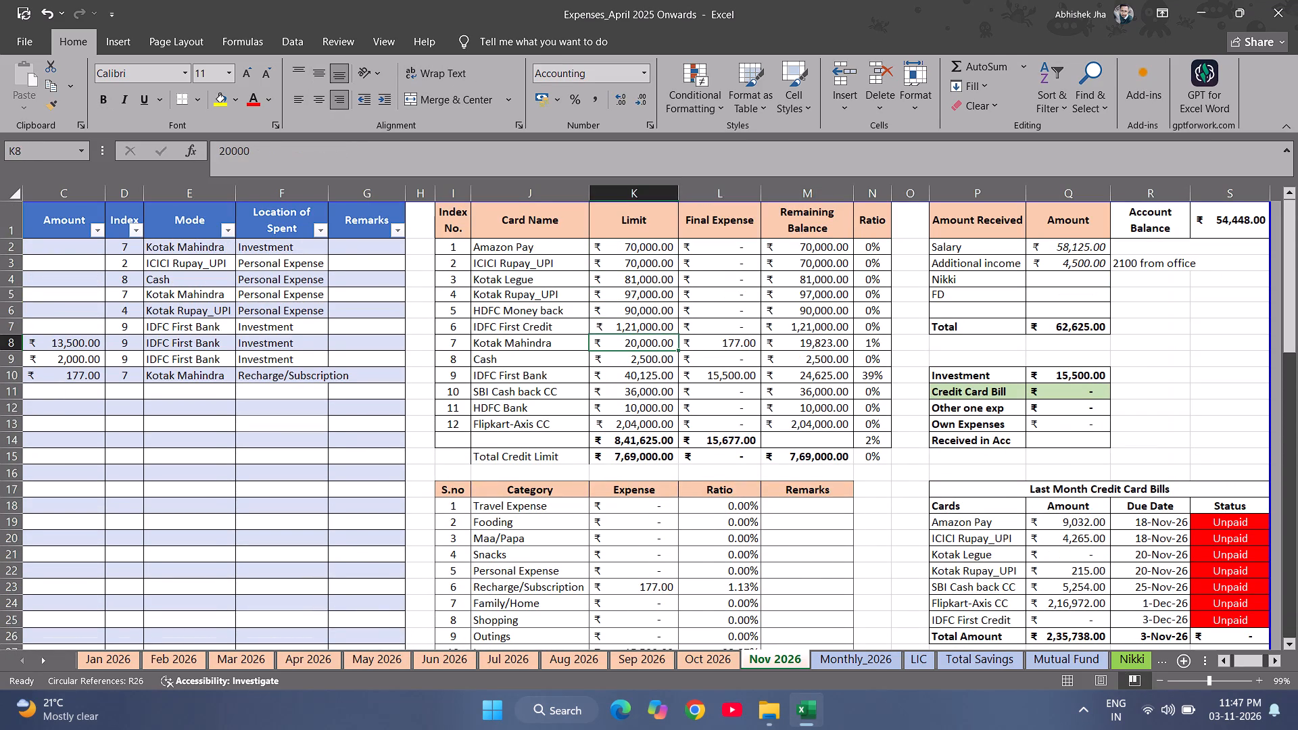
pyautogui.press('Down')
pyautogui.press('Down')
pyautogui.press('Down')
pyautogui.press('Up')
pyautogui.press('Down')
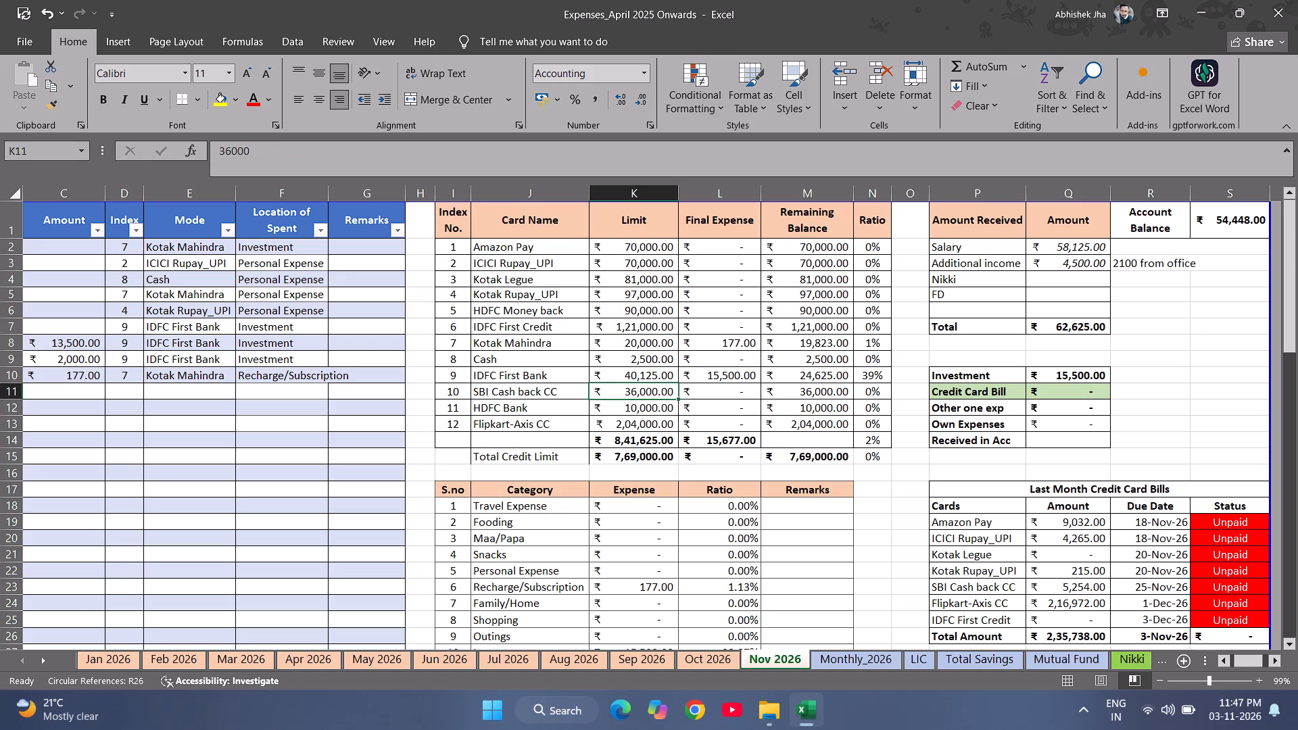
pyautogui.press('Left')
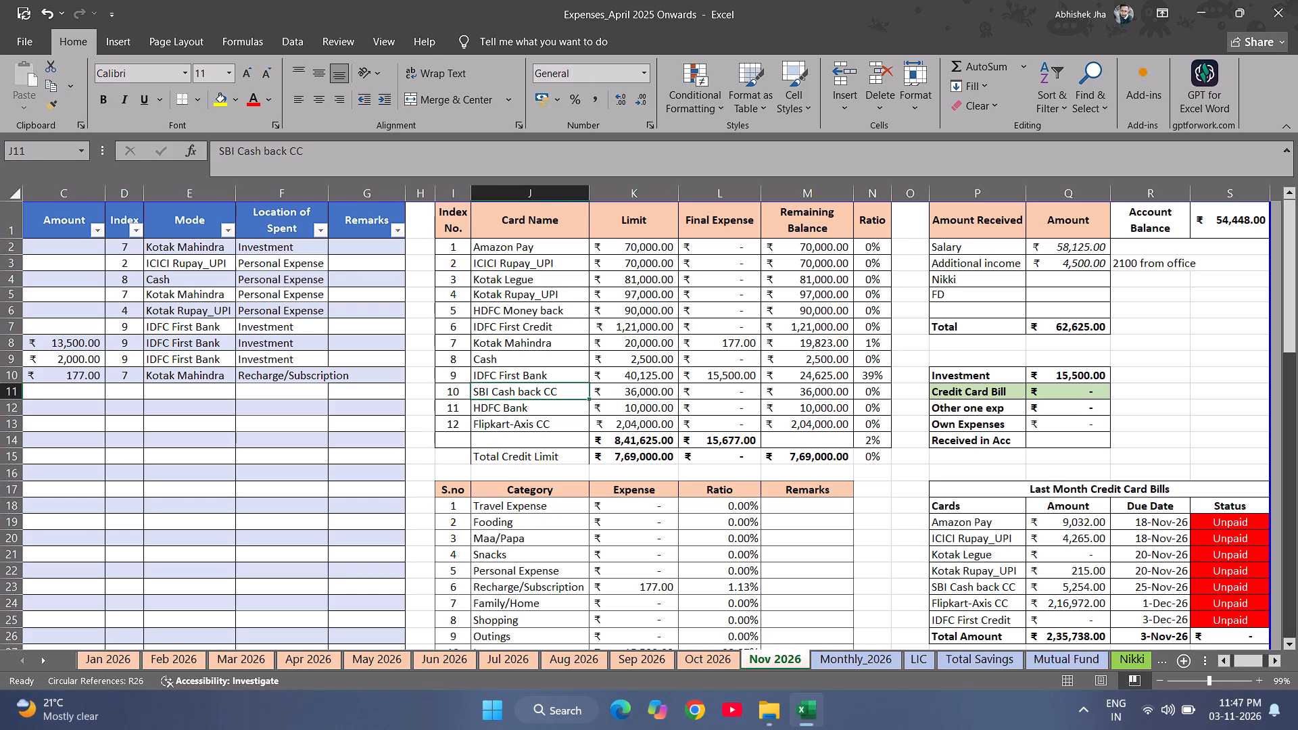
pyautogui.press('Up')
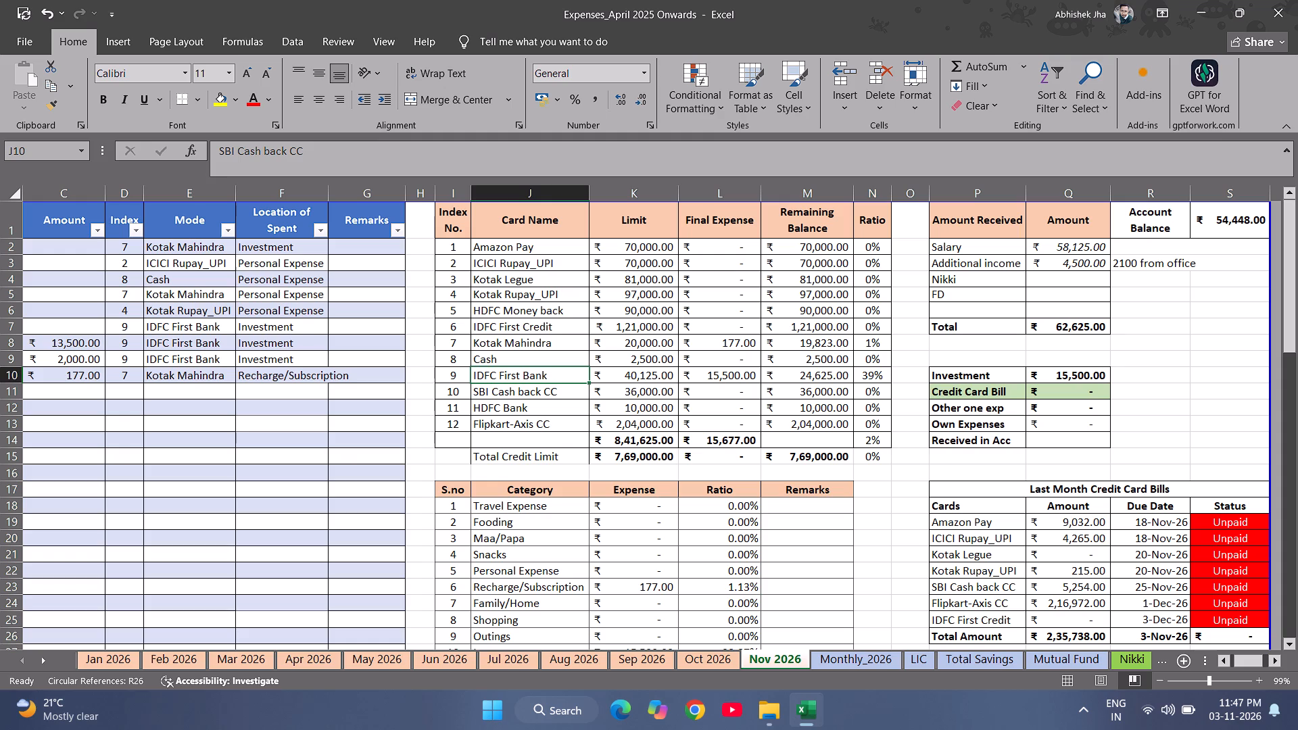
pyautogui.press('Right')
pyautogui.press('Right')
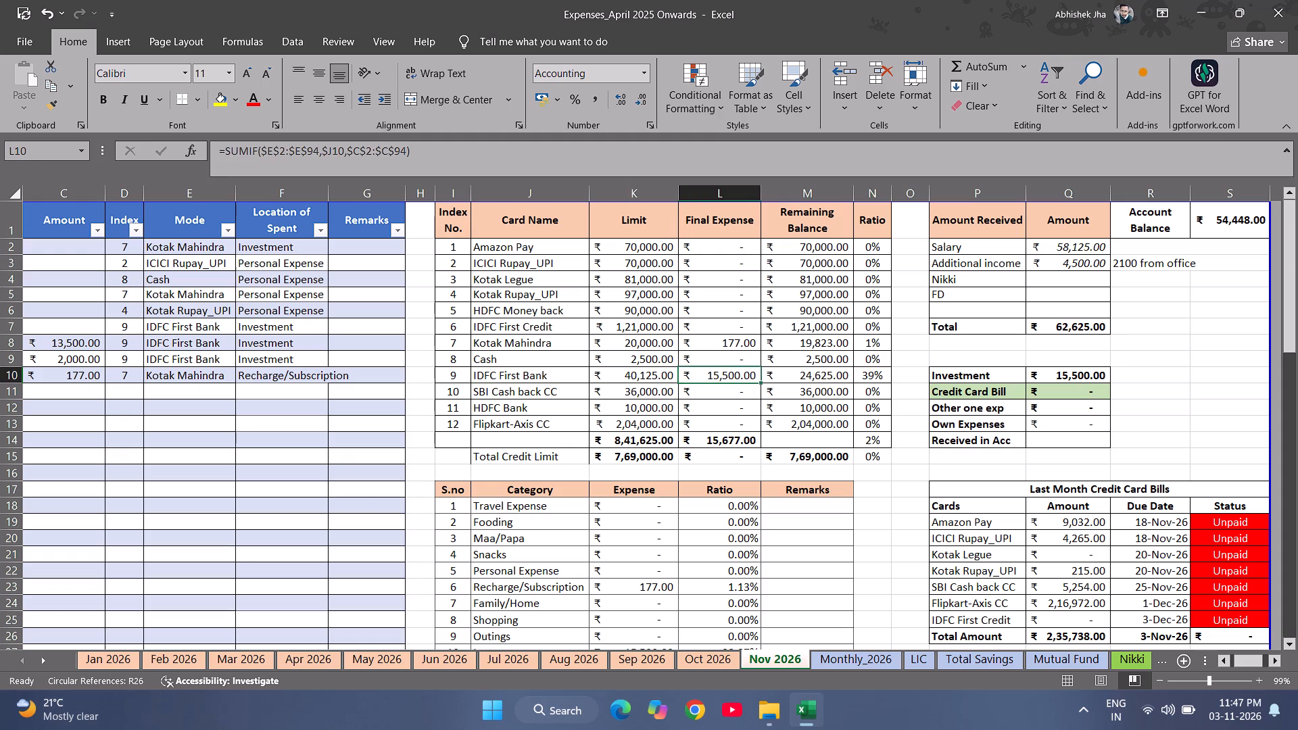
# Change the Cash limit in K9 to the sum +2500+2100.
pyautogui.press('Right')
pyautogui.press('Up')
pyautogui.press('Left')
pyautogui.press('Left')
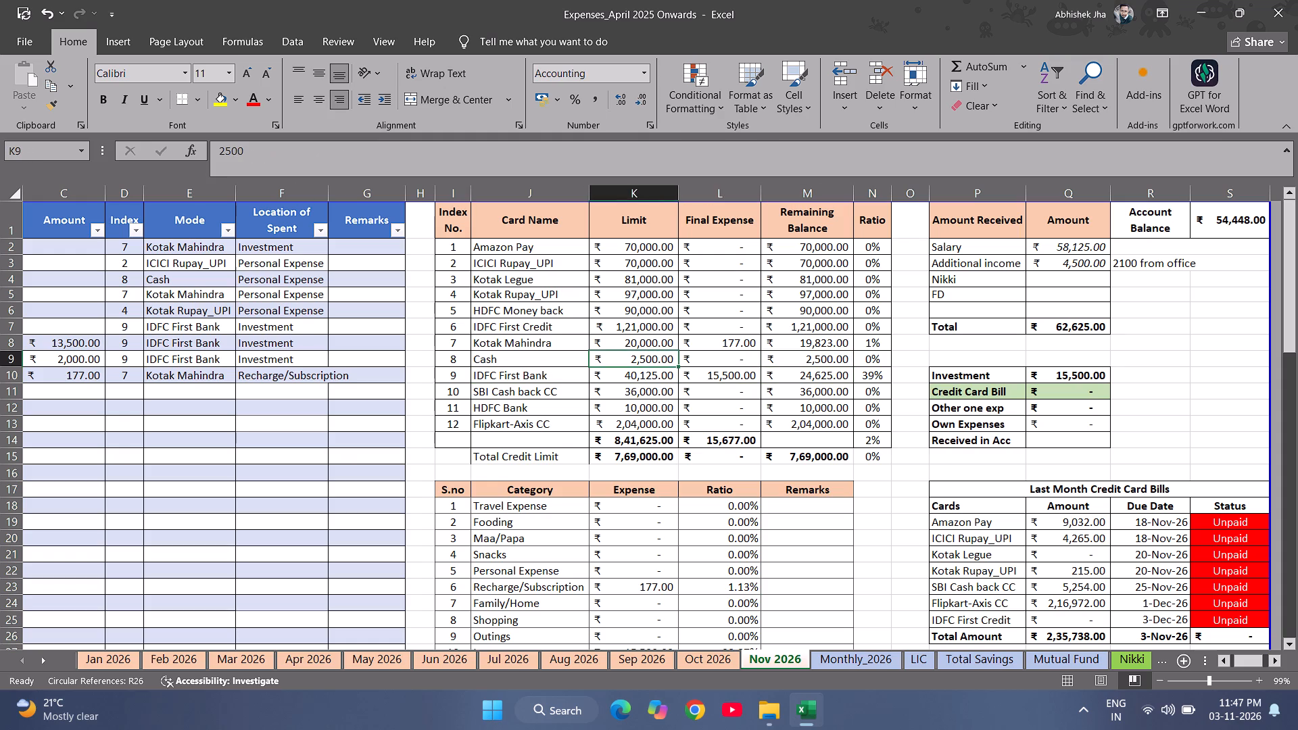
pyautogui.press('F2')
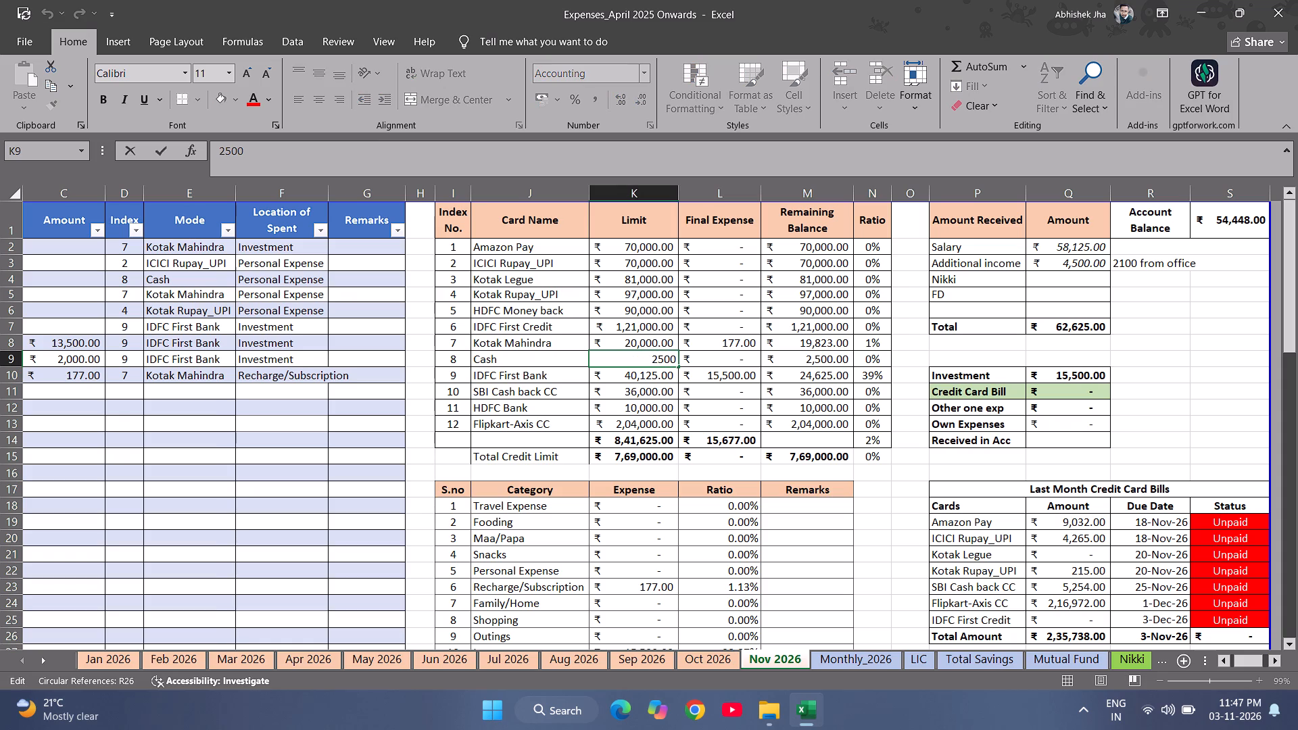
pyautogui.press('Left')
pyautogui.press('Left')
pyautogui.press('Left')
pyautogui.press('Left')
pyautogui.press('Left')
pyautogui.hotkey('shift', '+')
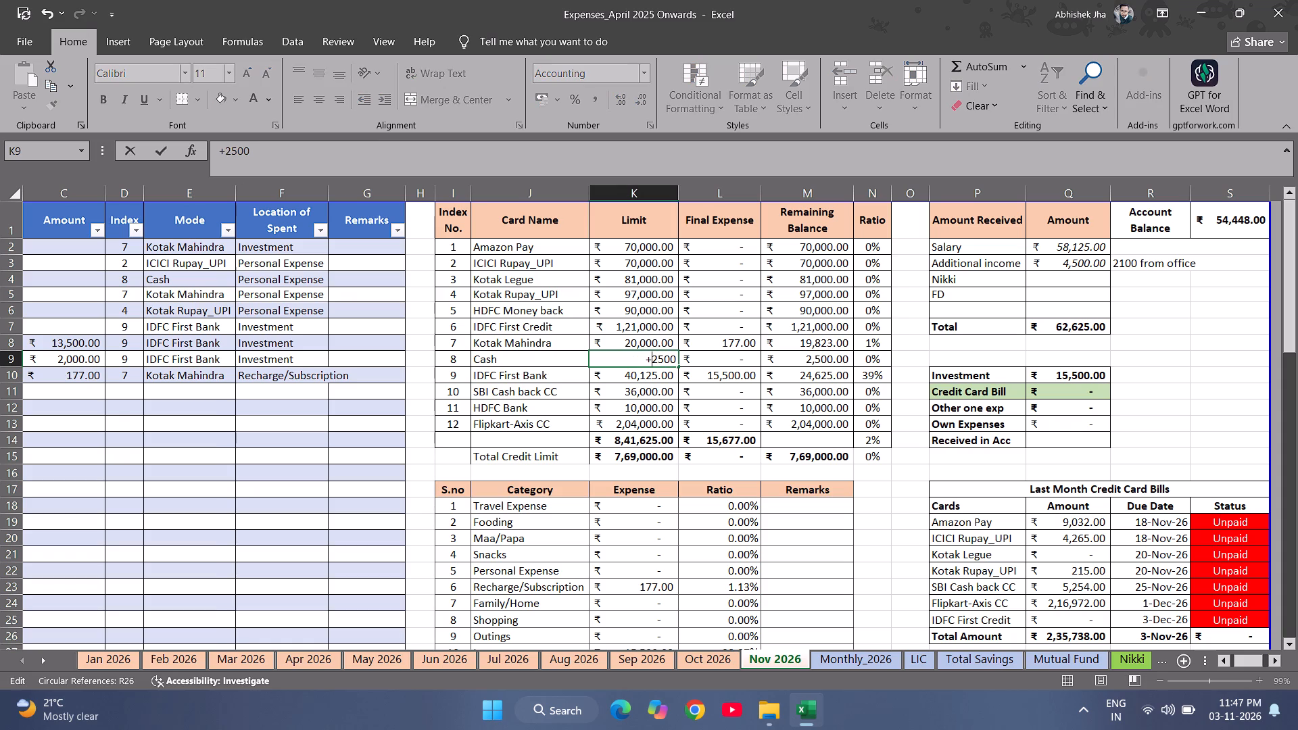
pyautogui.press('Right')
pyautogui.press('Right')
pyautogui.press('Right')
pyautogui.press('Right')
pyautogui.hotkey('shift', '+')
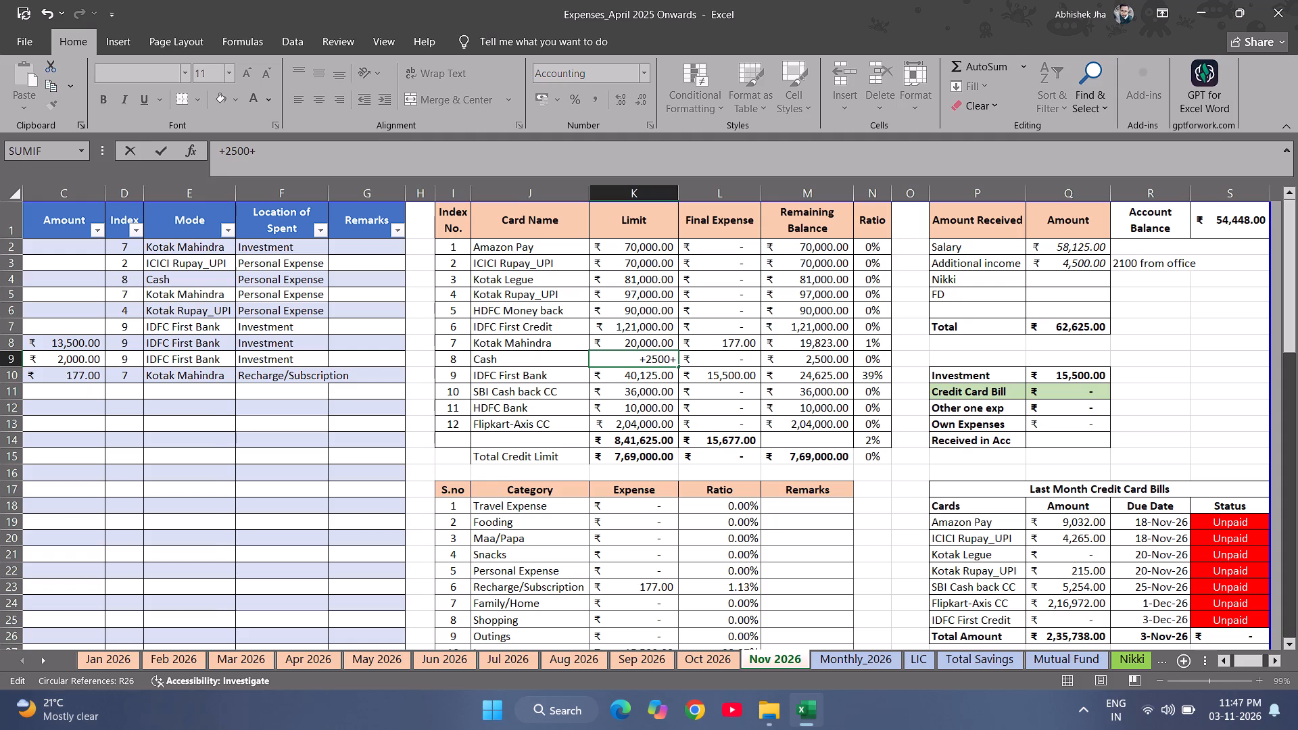
pyautogui.write('2100')
pyautogui.press('Return')
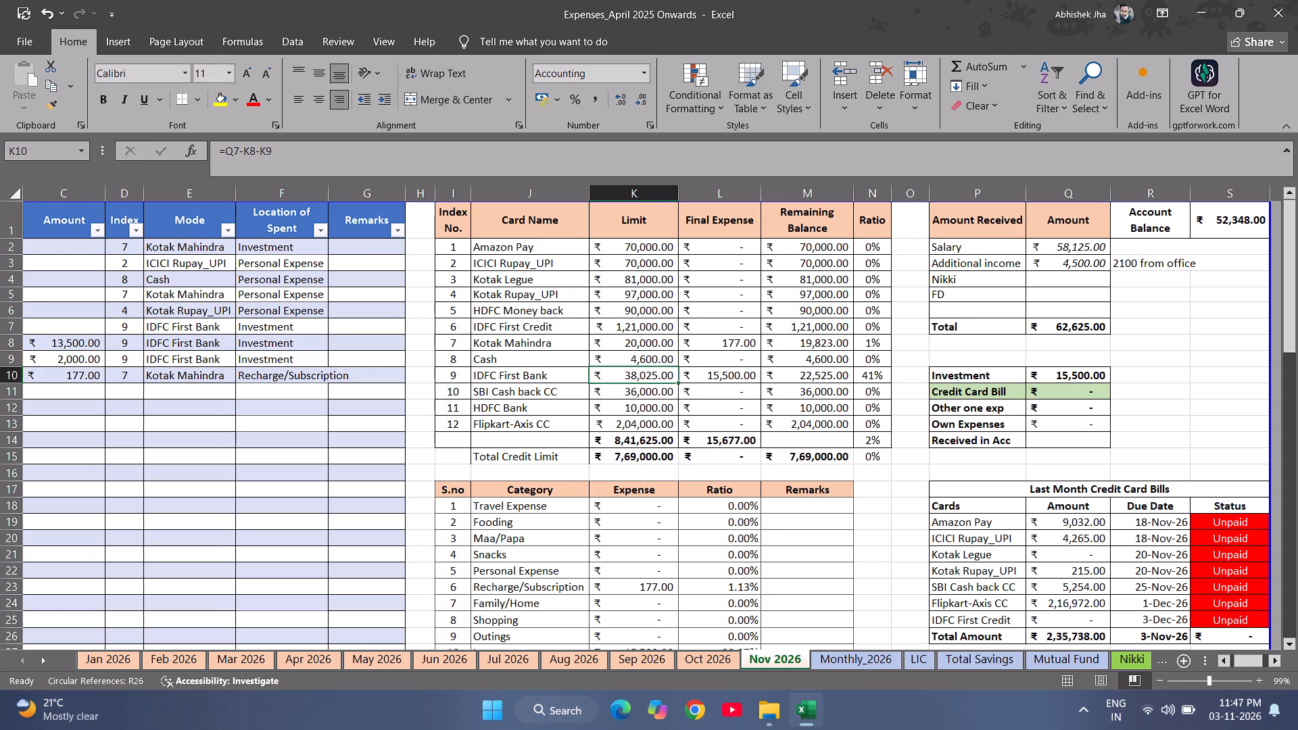
# Check the Oct 2026 sheet, and add a "Nani Medicine" expense of 1200 in row 11 of the Nov 2026 sheet.
pyautogui.hscroll(3, 732, 442)
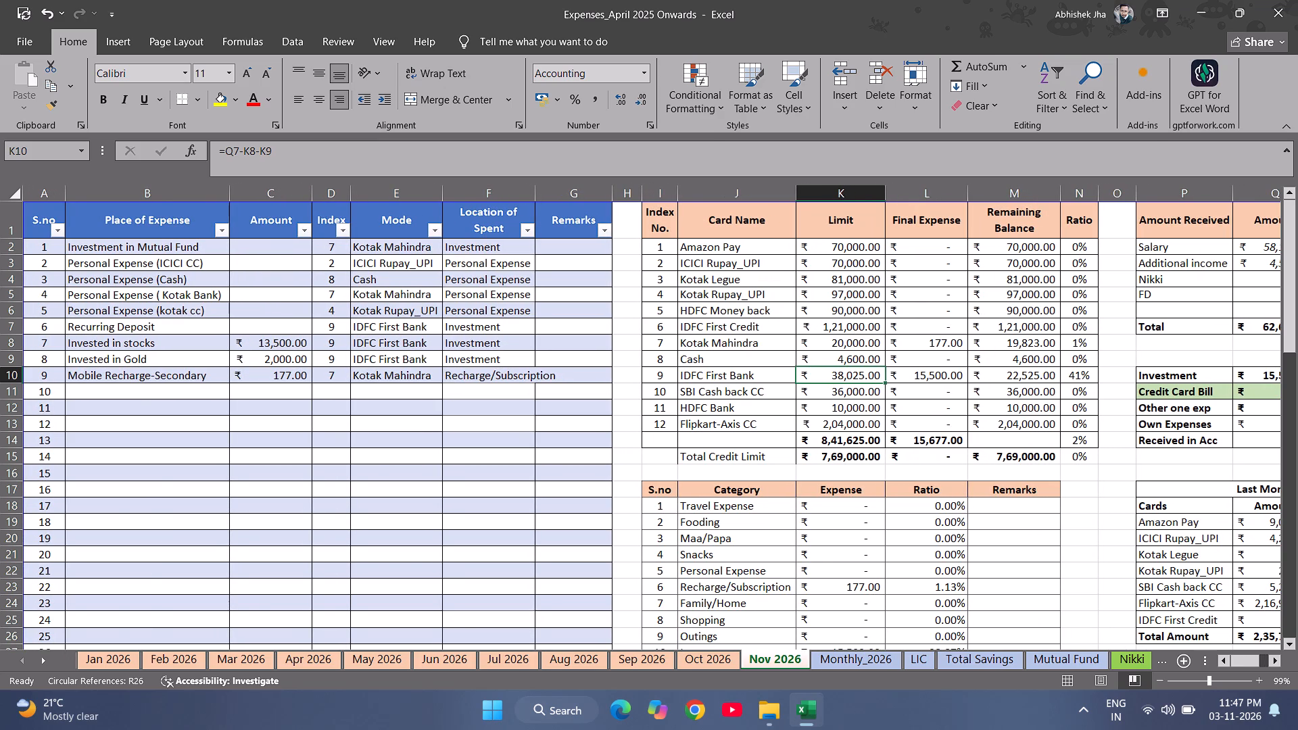
pyautogui.click(692, 658)
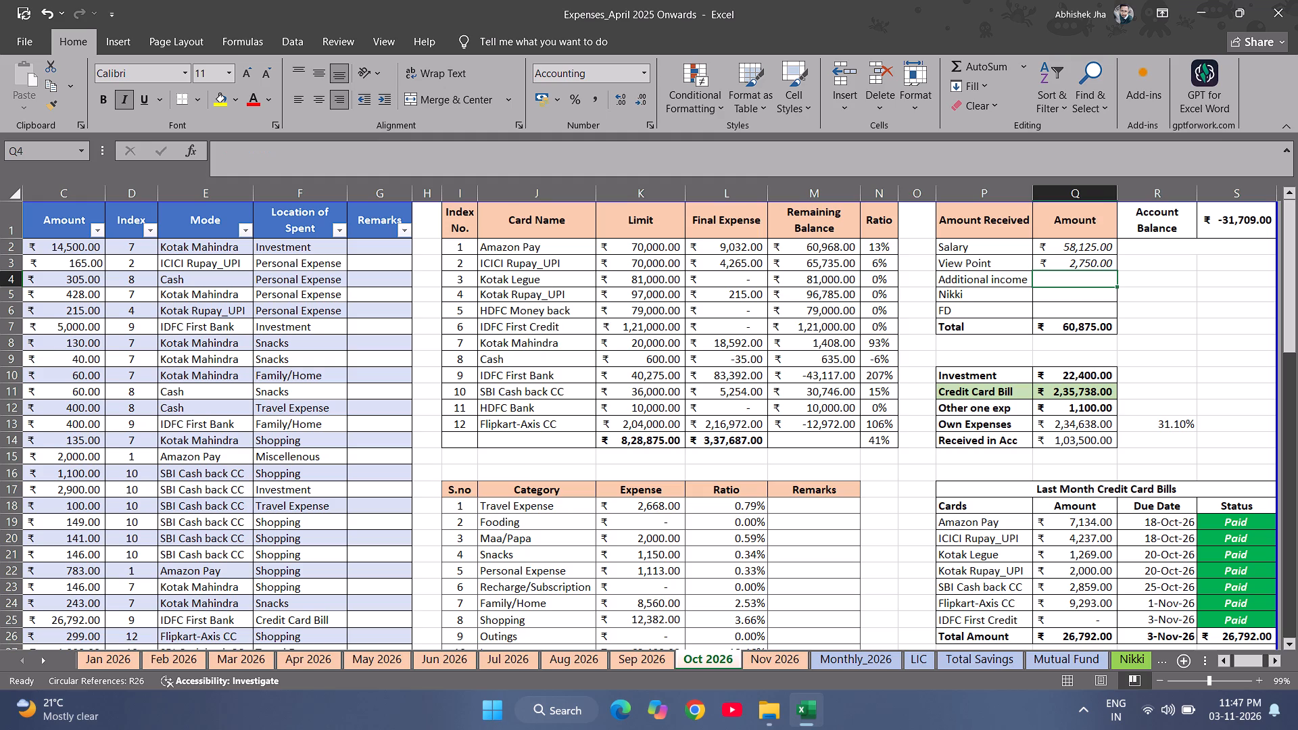
pyautogui.click(778, 662)
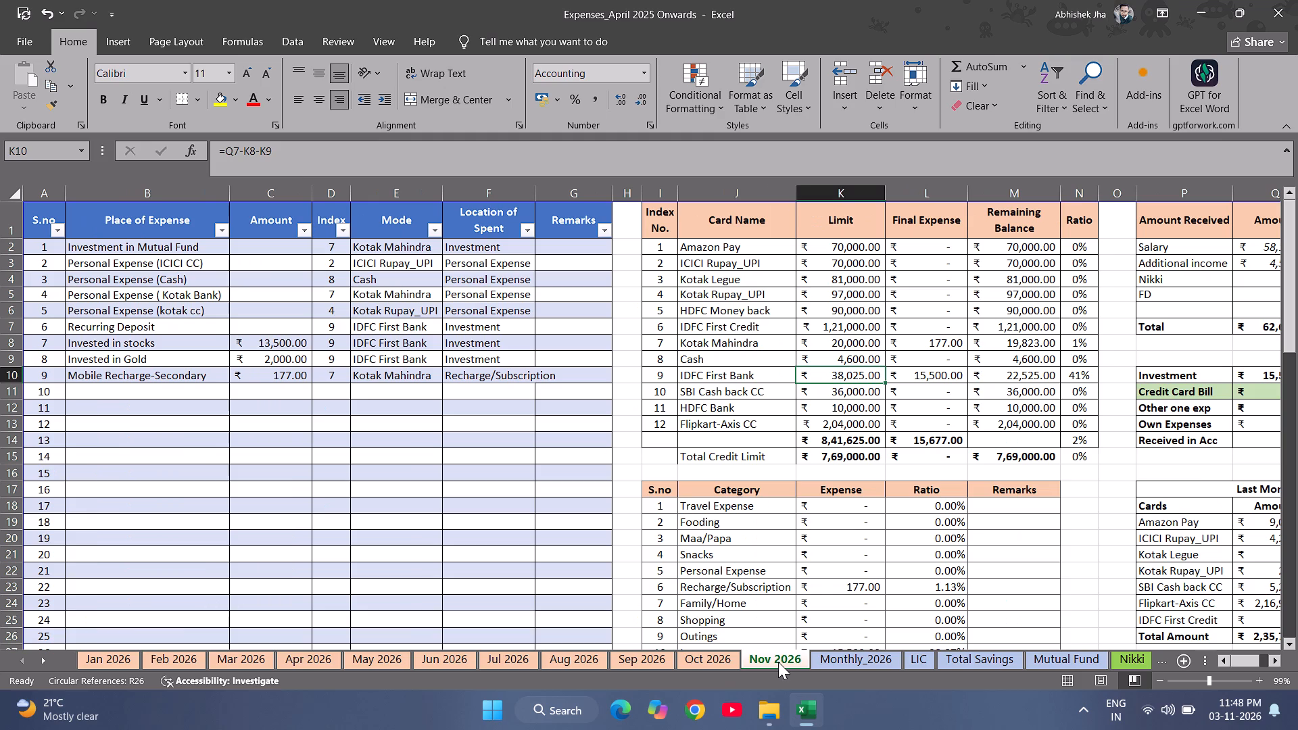
pyautogui.click(191, 389)
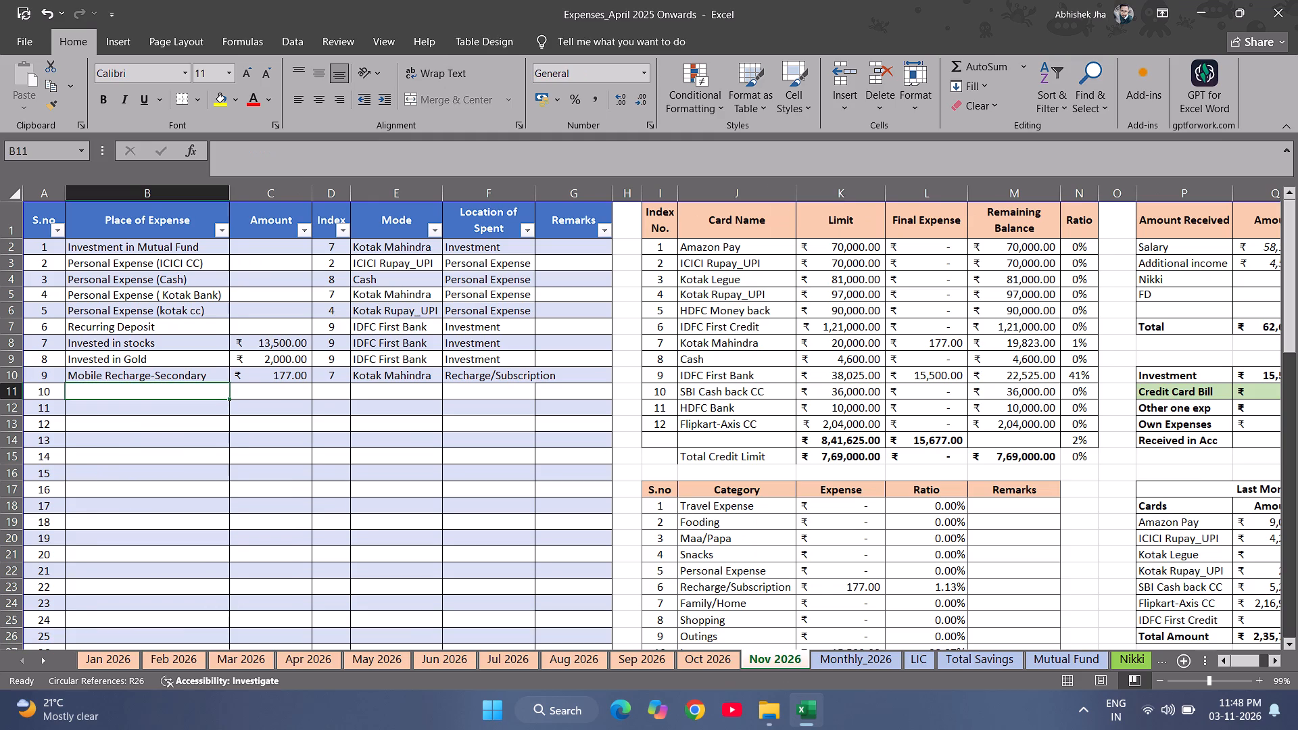
pyautogui.write('Nani Medicine')
pyautogui.press('Return')
pyautogui.press('Up')
pyautogui.press('Right')
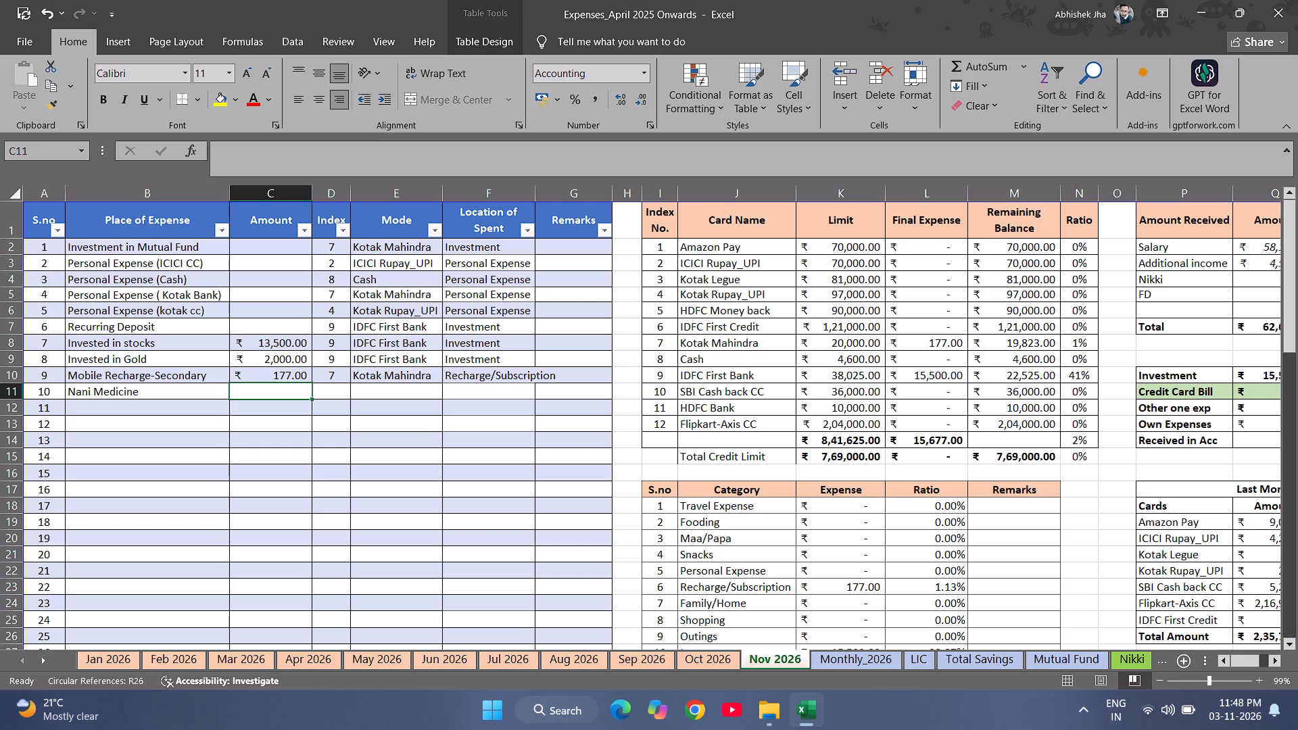
pyautogui.write('100')
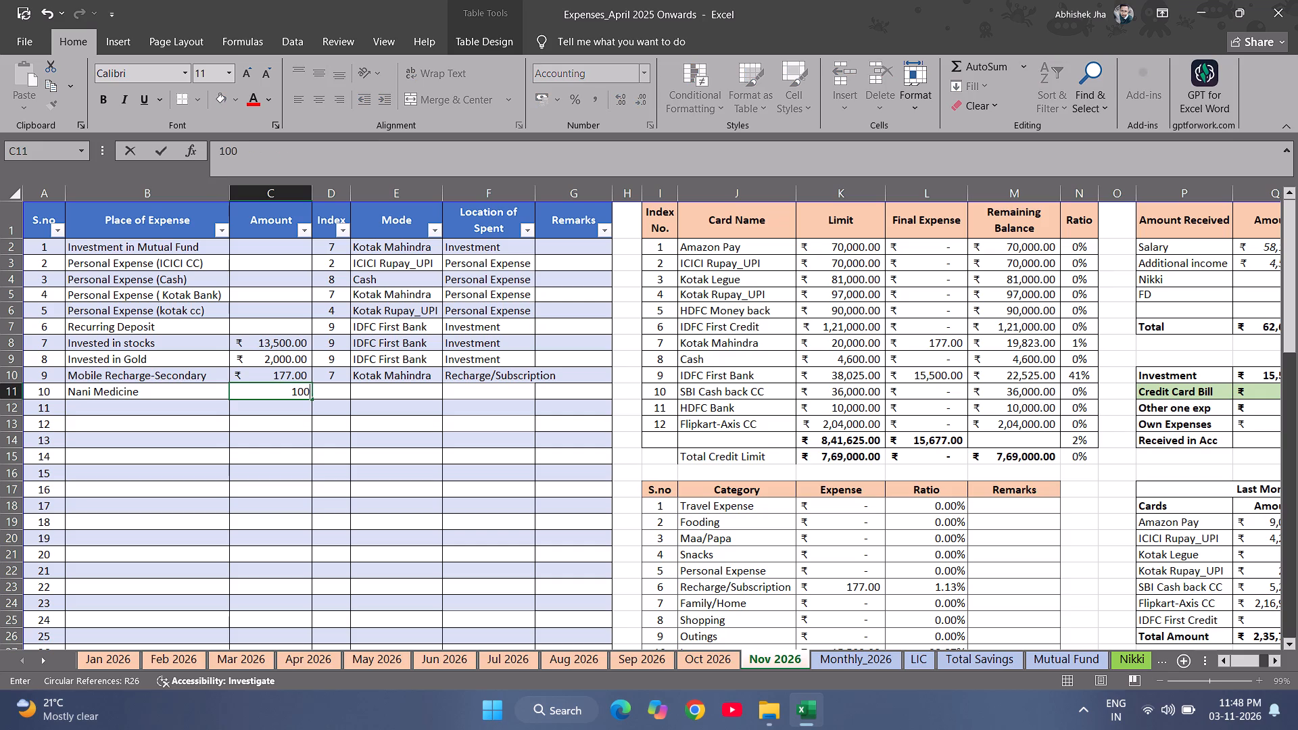
pyautogui.press('Return')
pyautogui.press('Up')
pyautogui.write('12')
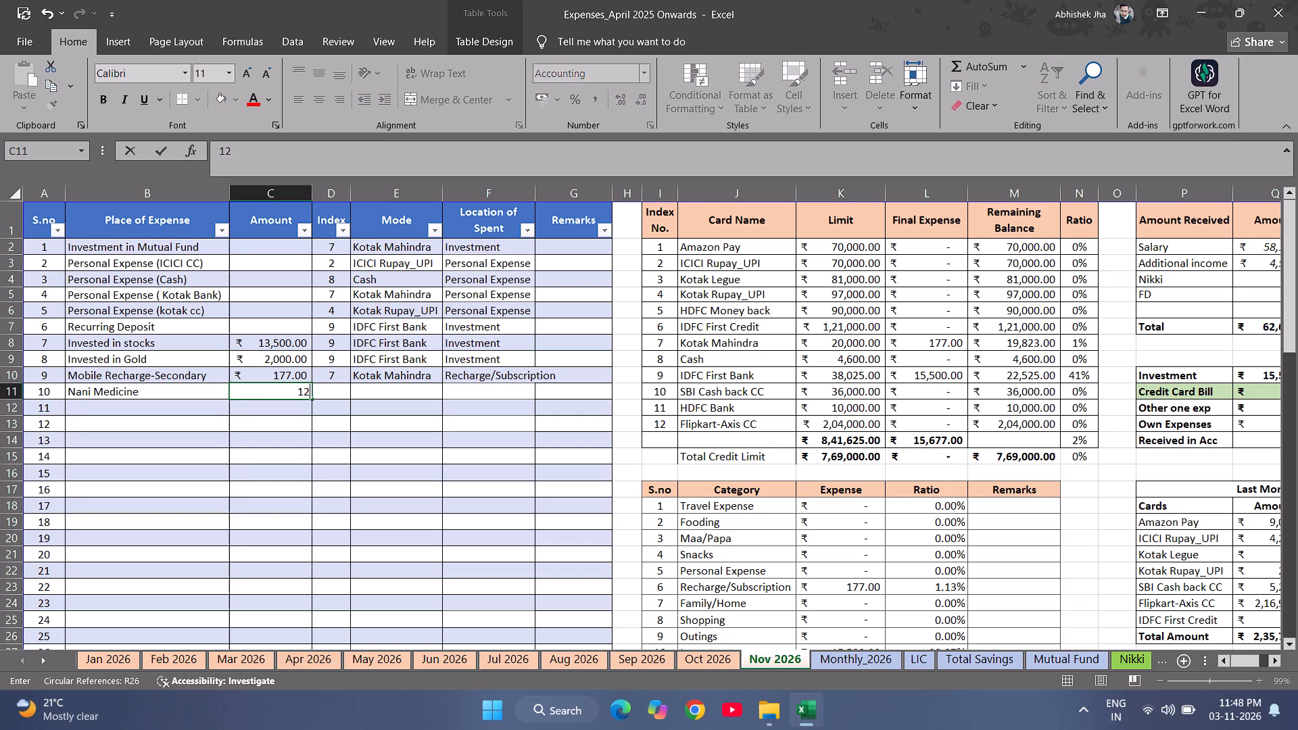
pyautogui.write('00')
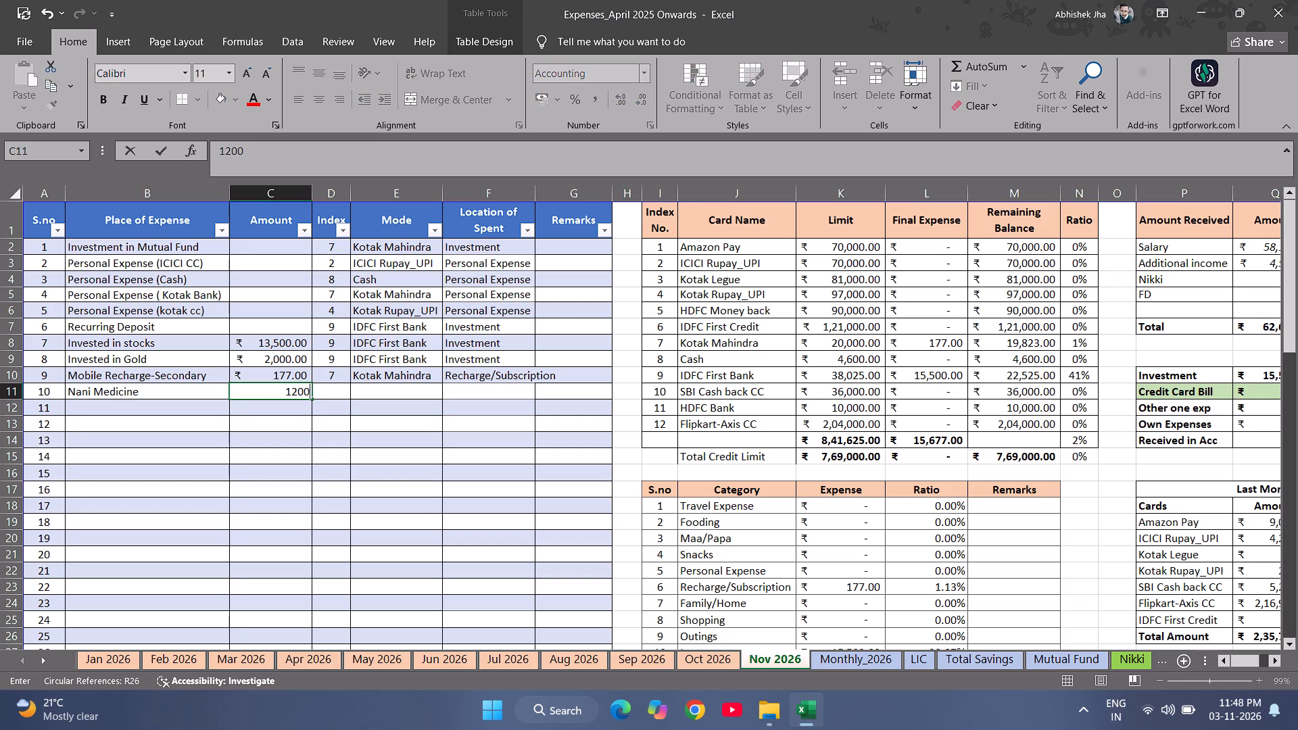
pyautogui.press('Return')
# Extend the description of the new expense in B11 to "Nani Medicine + Sweets".
pyautogui.press('Left')
pyautogui.press('Up')
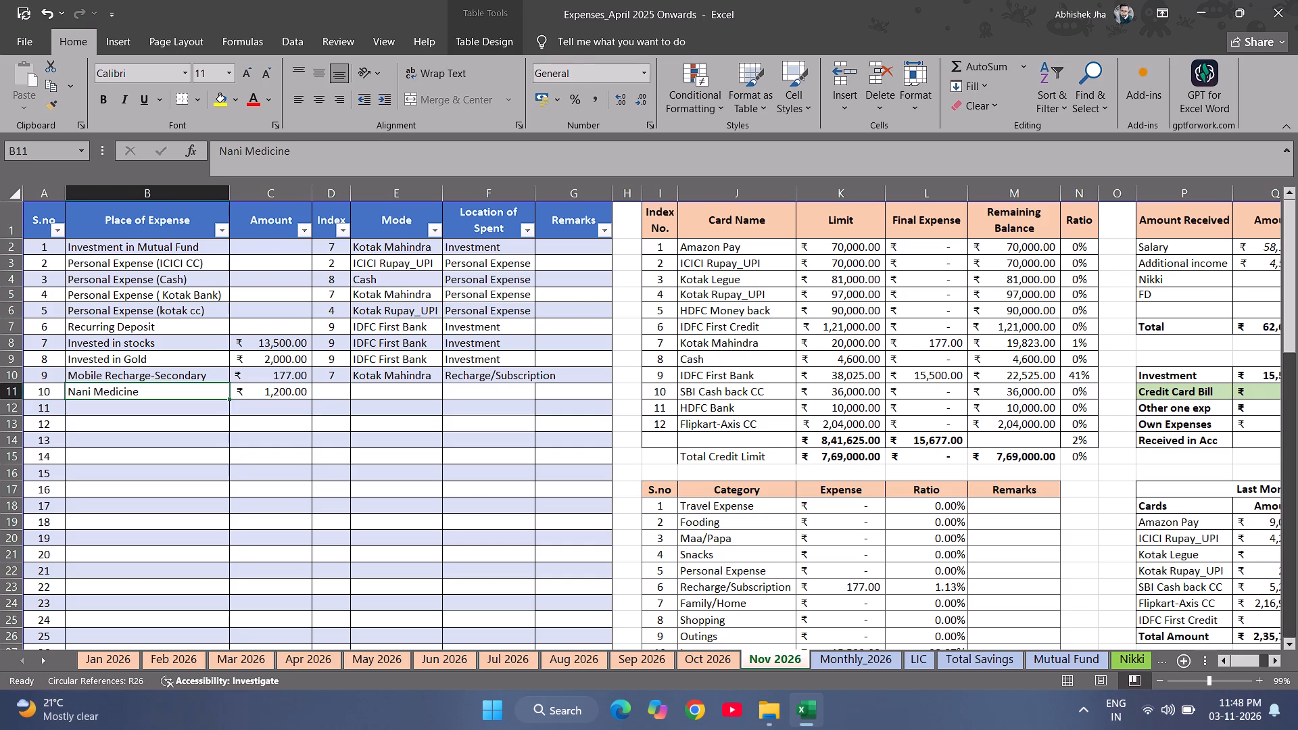
pyautogui.press('F2')
pyautogui.press('Right')
pyautogui.write('+Sweets')
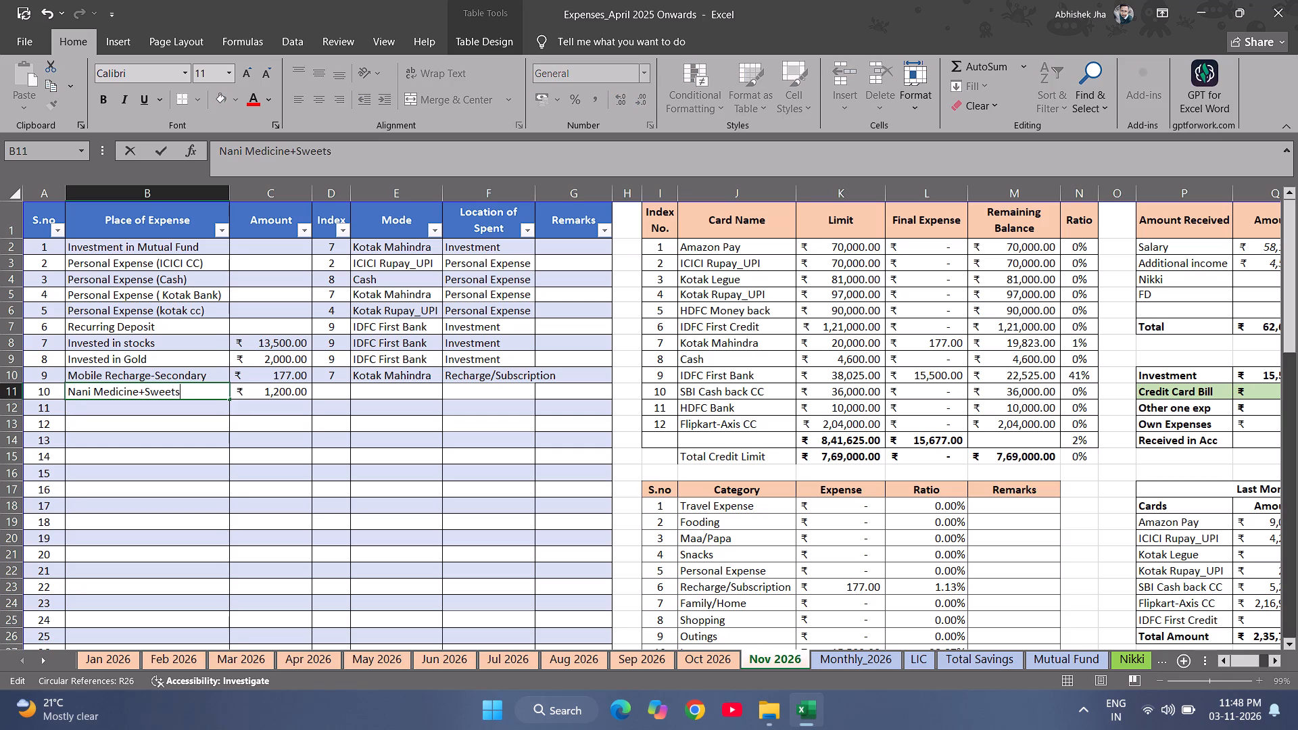
pyautogui.press('Left')
pyautogui.press('Left')
pyautogui.press('Left')
pyautogui.press('Left')
pyautogui.press('Left')
pyautogui.press('Left')
pyautogui.press('space')
pyautogui.press('Left')
pyautogui.press('Left')
pyautogui.press('space')
pyautogui.press('Return')
# Set the Index of the Nani Medicine + Sweets expense to 8 for Cash mode and go to its Location of Spent cell.
pyautogui.press('Up')
pyautogui.press('Right')
pyautogui.press('Right')
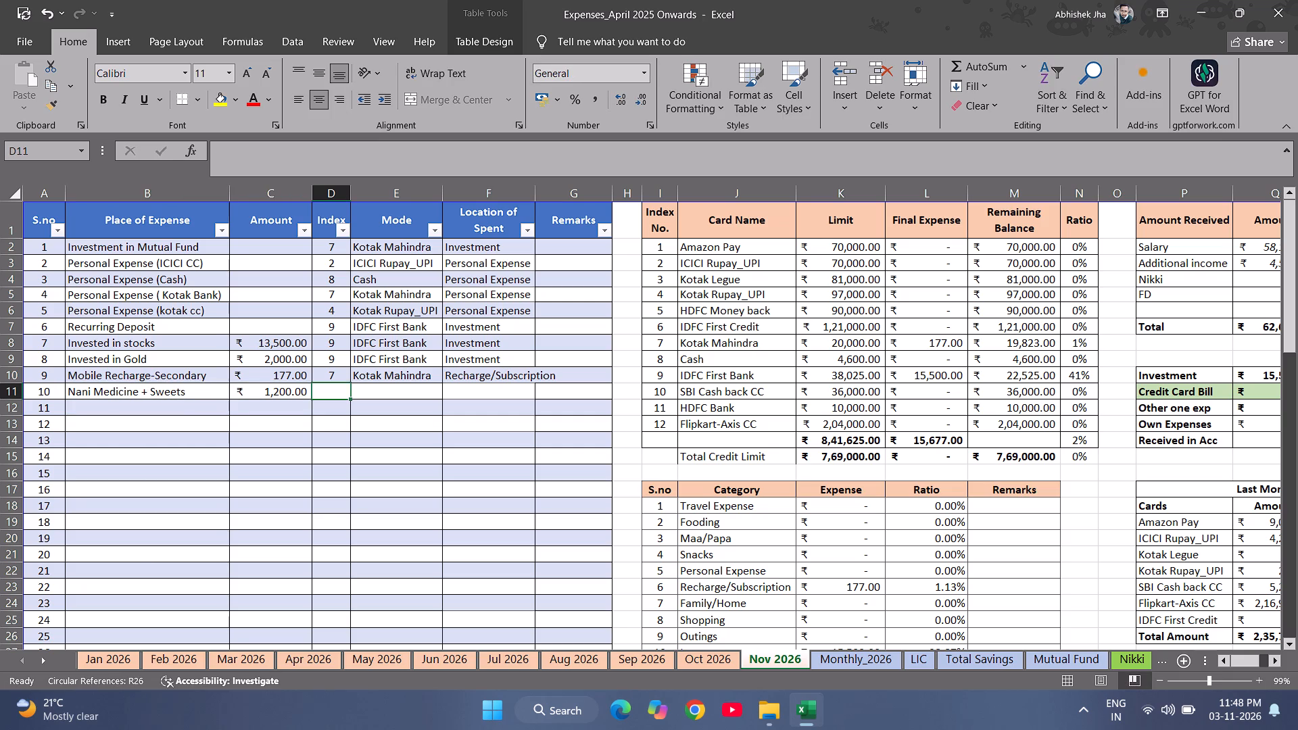
pyautogui.press('8')
pyautogui.press('Return')
pyautogui.press('Up')
pyautogui.press('Right')
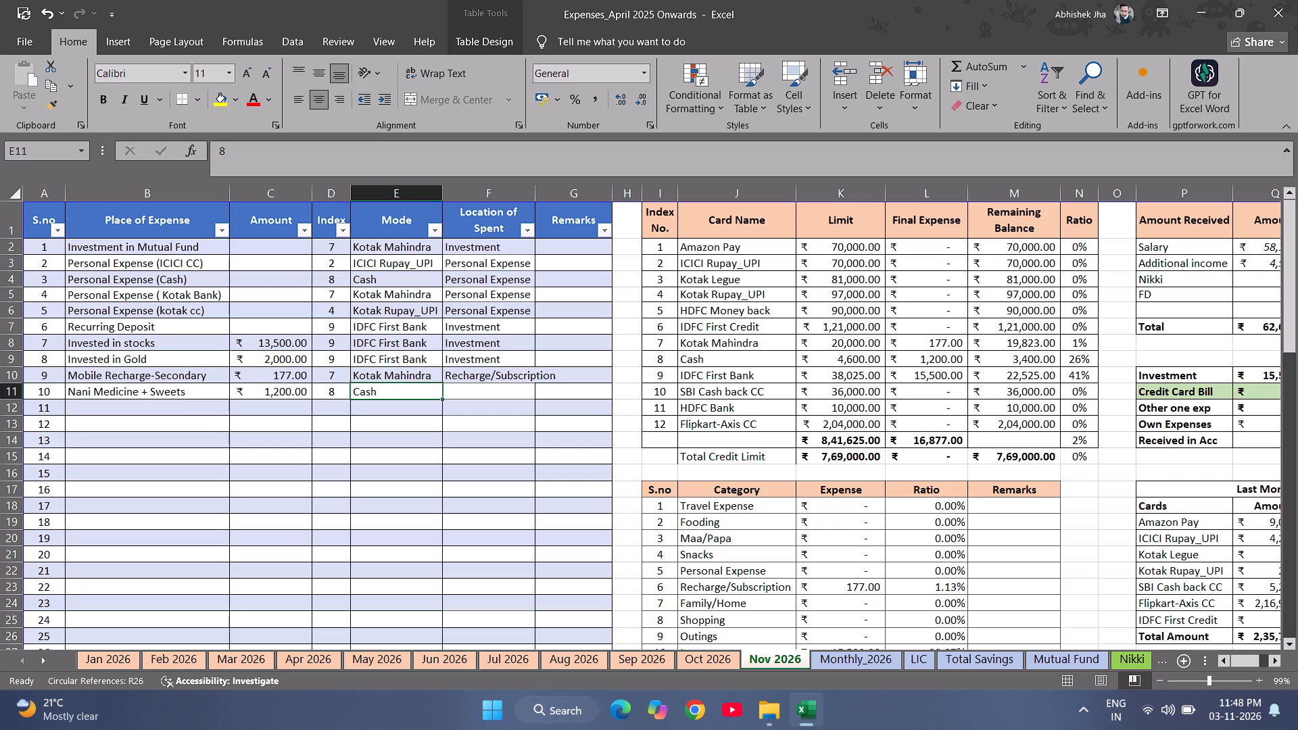
pyautogui.press('Right')
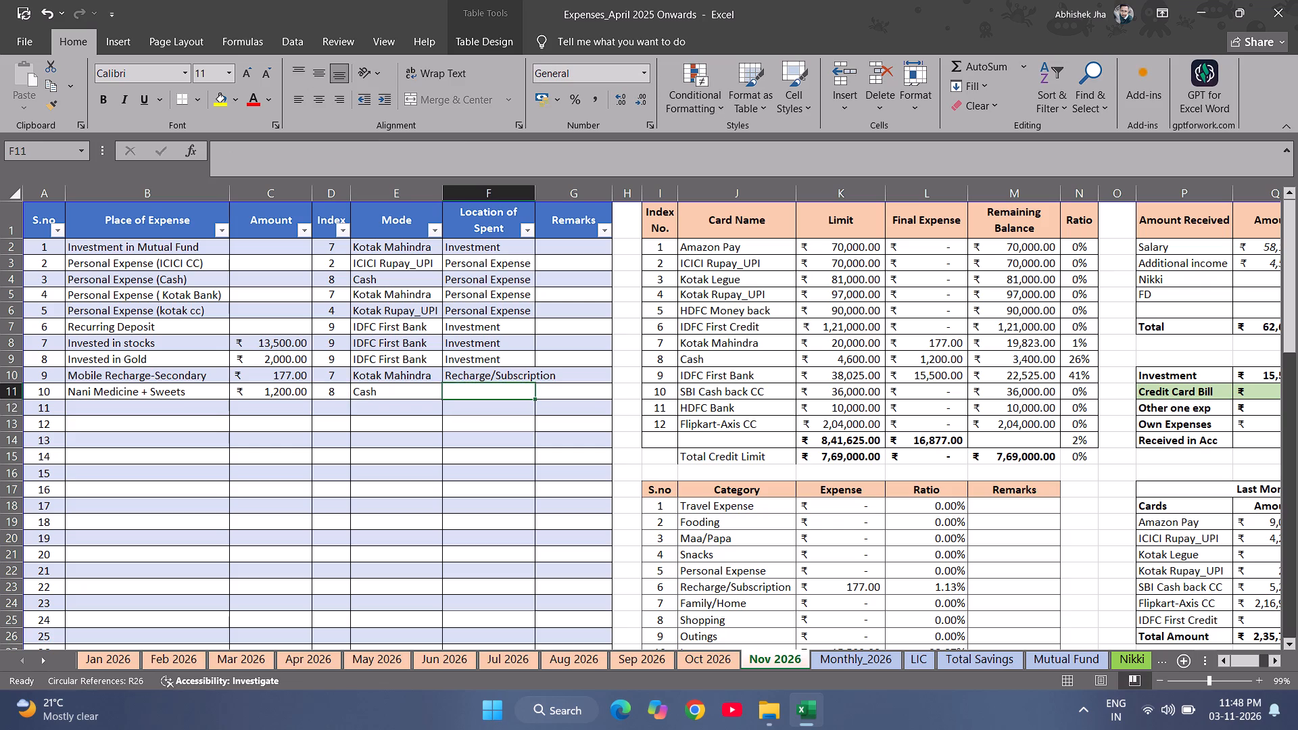
# Auto-fit the width of the Location of Spent column on the Nov 2026 sheet.
pyautogui.doubleClick(534, 199)
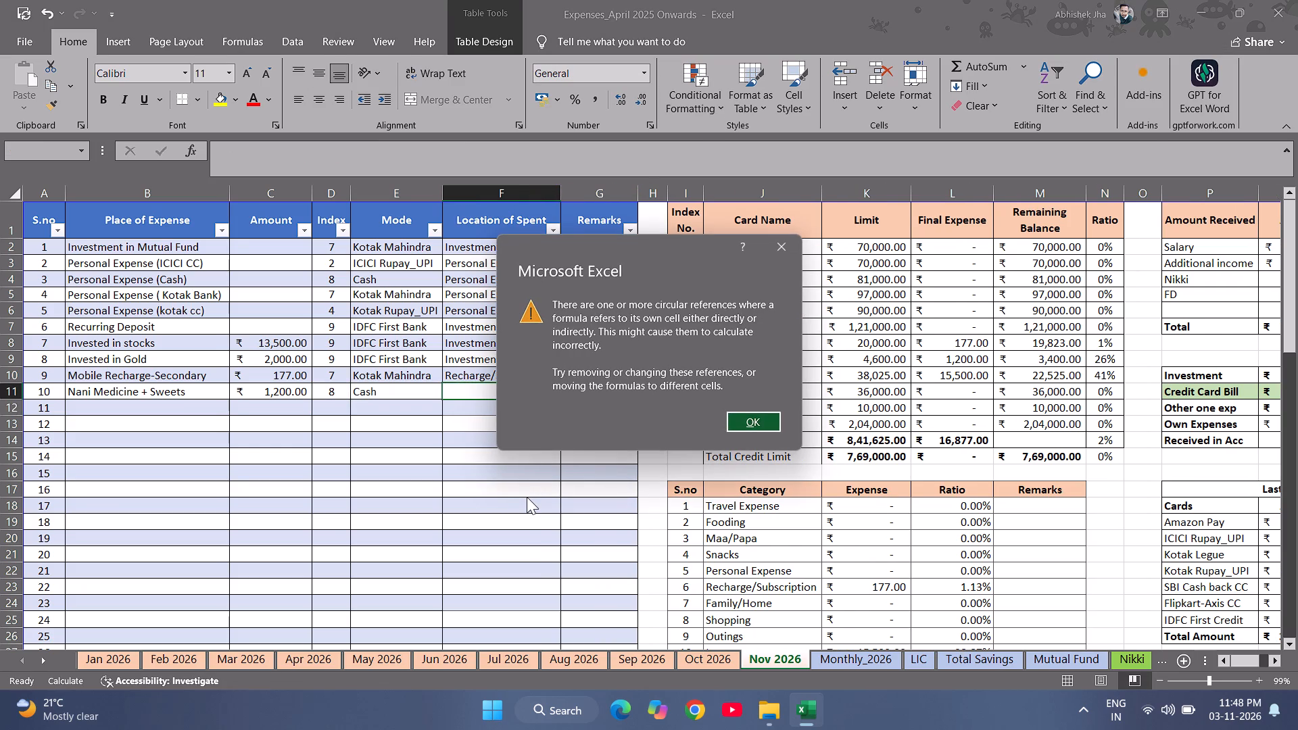
pyautogui.click(754, 418)
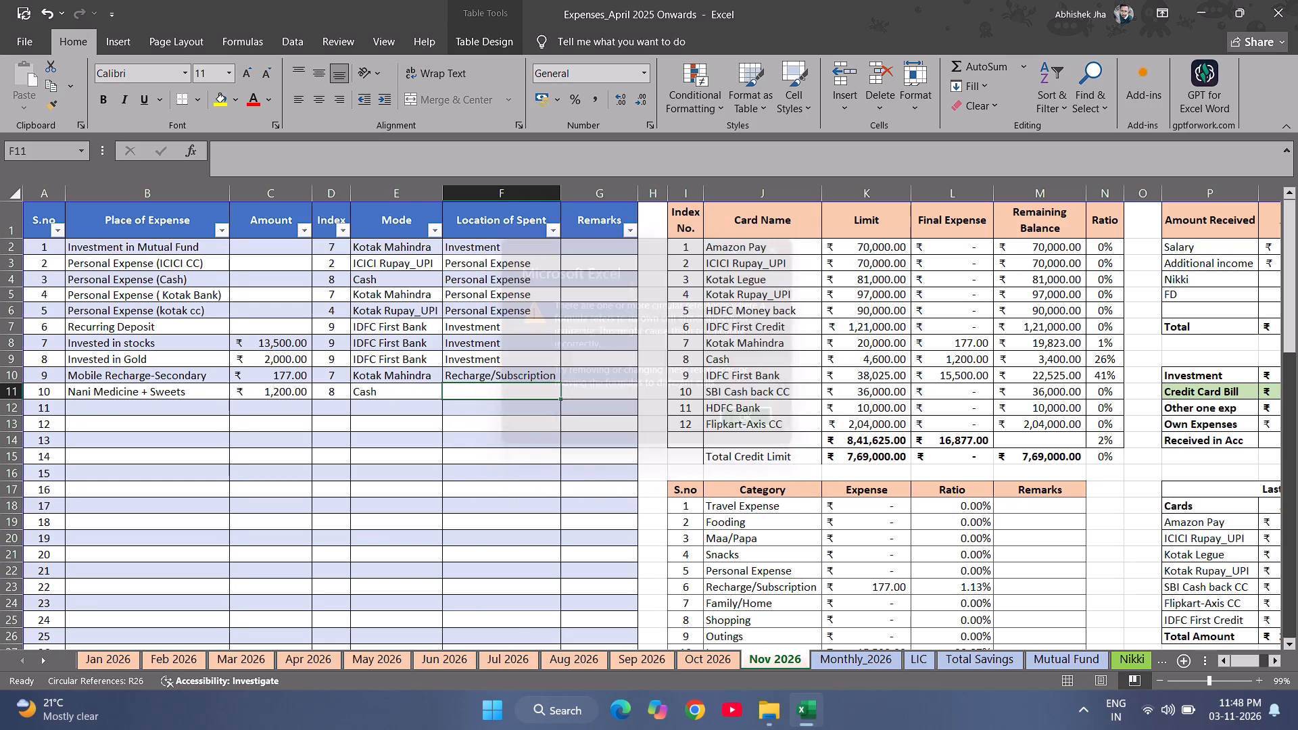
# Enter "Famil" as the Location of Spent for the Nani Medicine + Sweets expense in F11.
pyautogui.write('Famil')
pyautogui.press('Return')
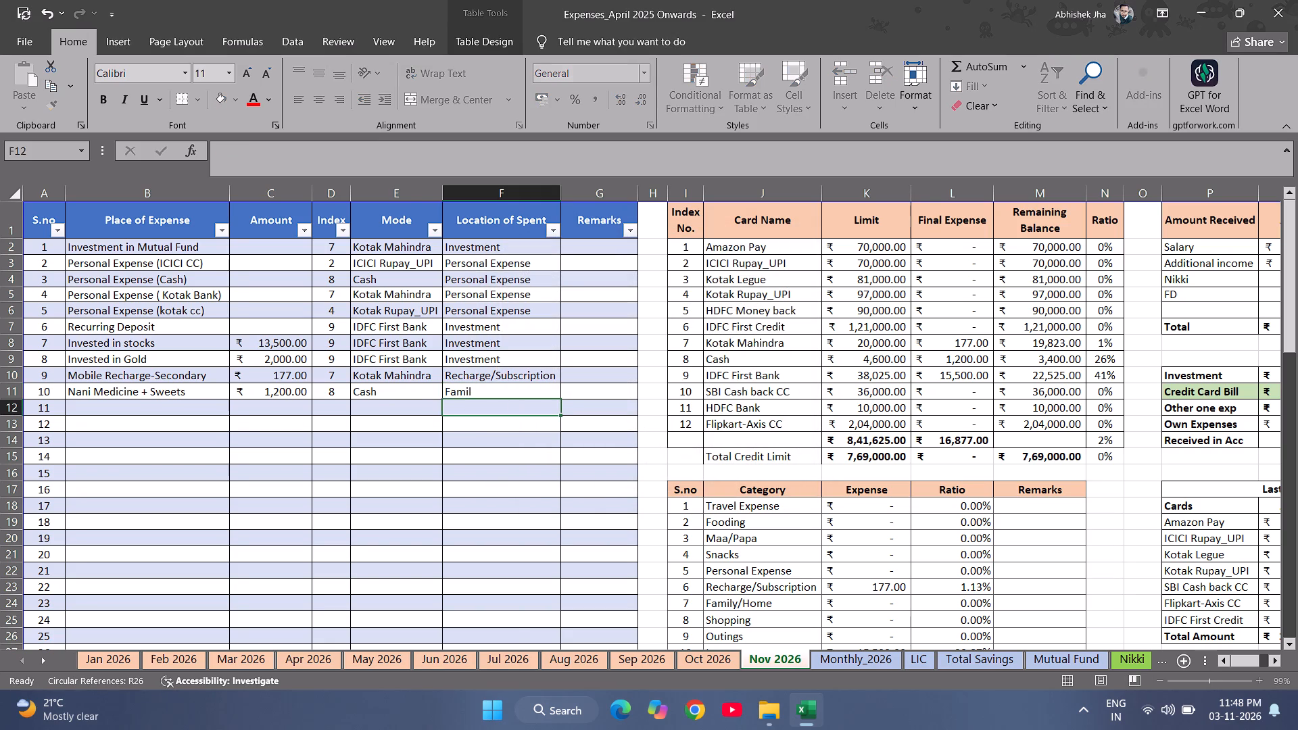
# Clear the Nani Med+ Sweets expense from B64 to F64 on the Oct 2026 sheet.
pyautogui.click(689, 668)
pyautogui.hscroll(4, 379, 492)
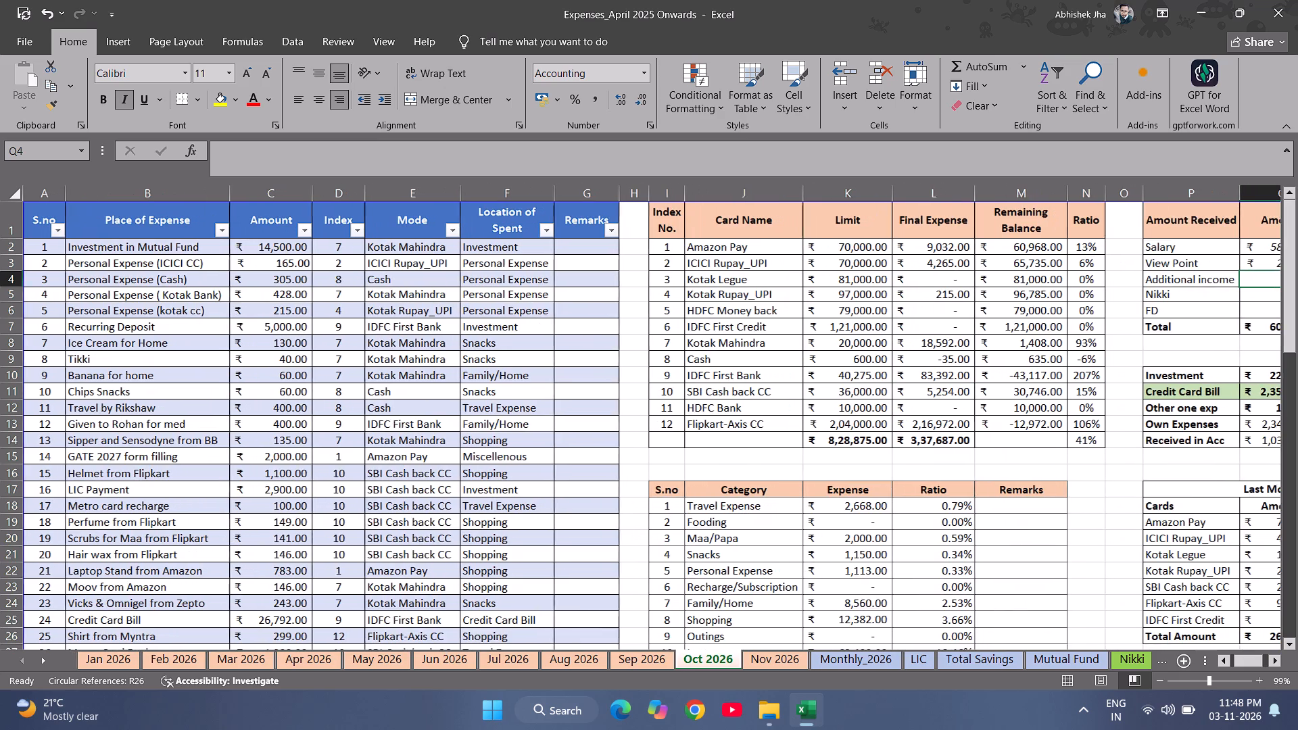
pyautogui.scroll(-8, 379, 492)
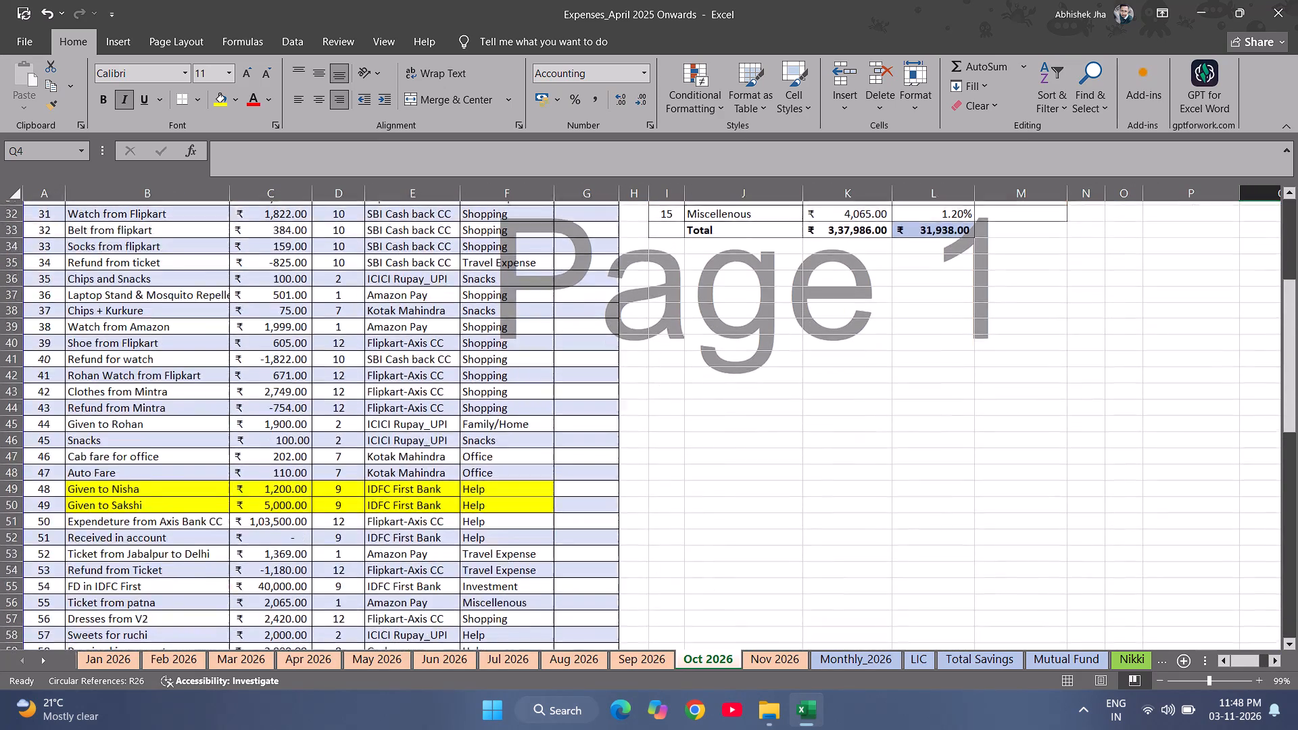
pyautogui.scroll(-3, 379, 492)
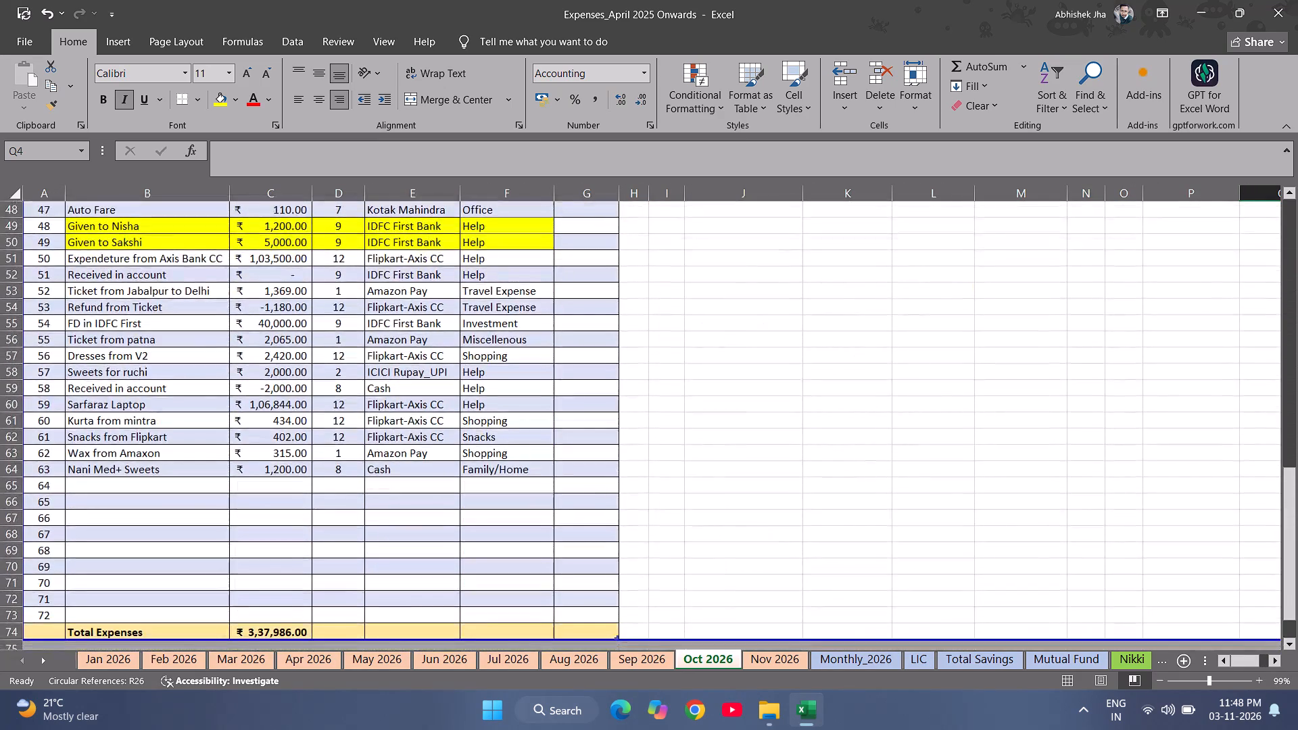
pyautogui.click(171, 478)
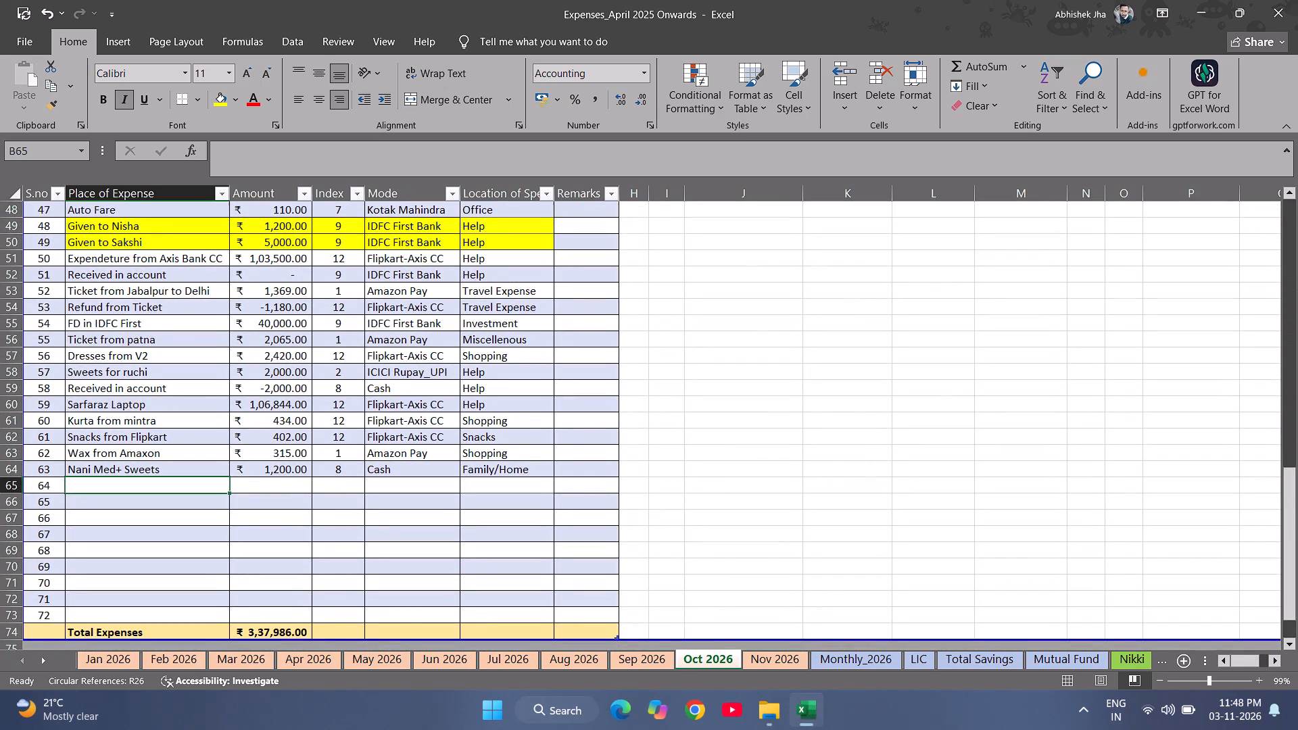
pyautogui.press('Up')
pyautogui.hotkey('shift', 'Right')
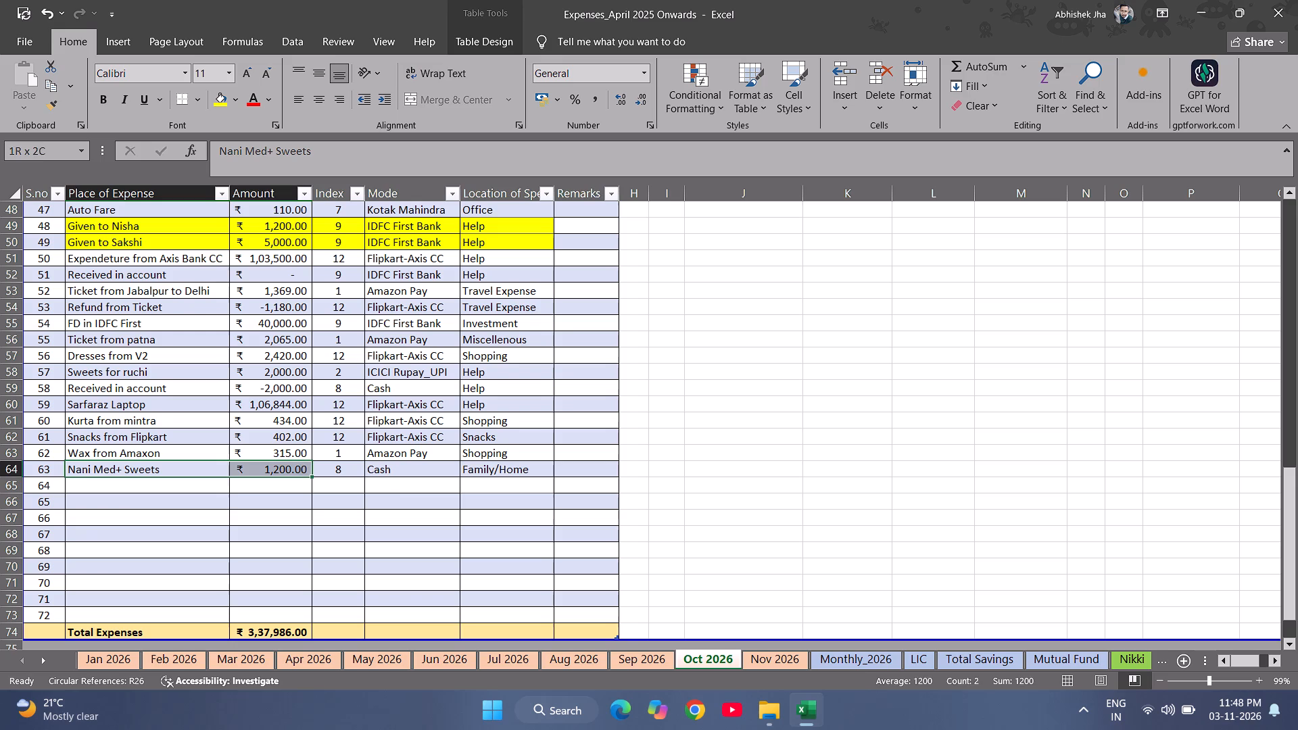
pyautogui.hotkey('shift', 'Right')
pyautogui.hotkey('shift', 'Right')
pyautogui.hotkey('shift', 'Right')
pyautogui.press('Delete')
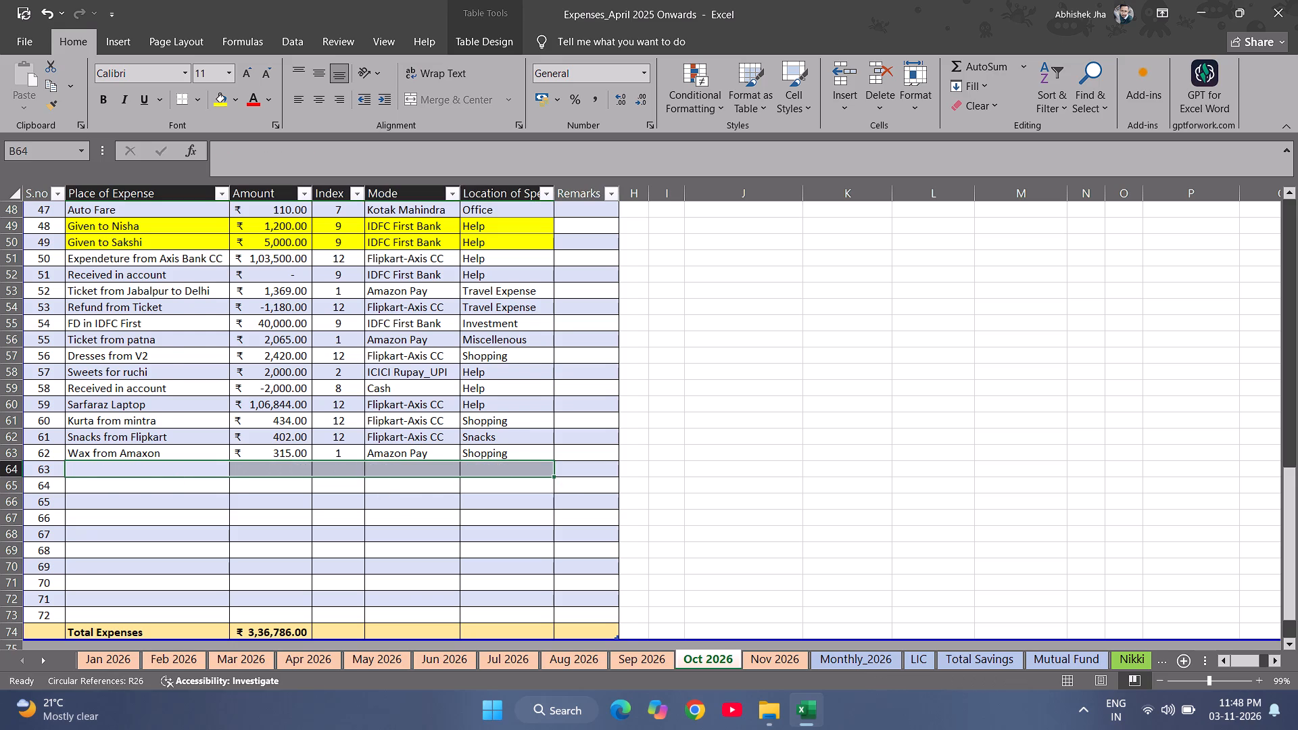
pyautogui.scroll(6, 171, 478)
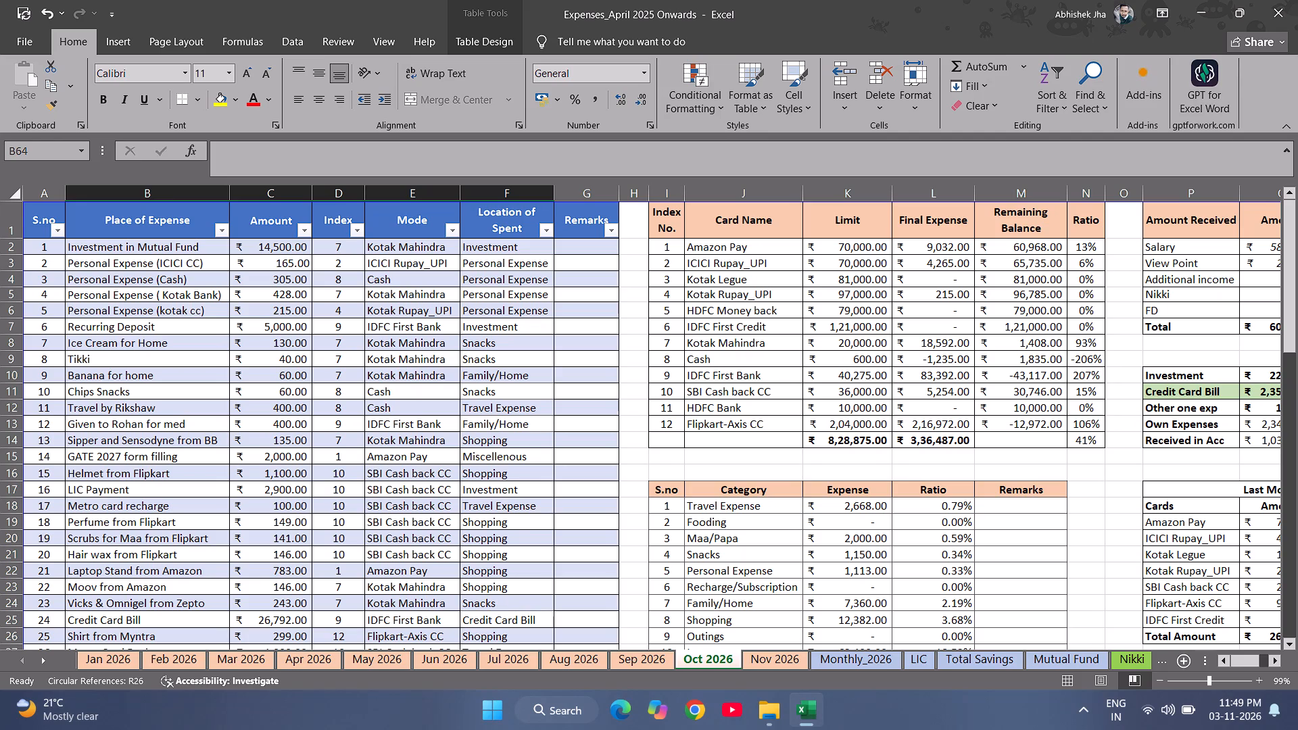
# On the Nov 2026 sheet, copy the Family/Home category from J24 into Location of Spent cell F11.
pyautogui.click(796, 659)
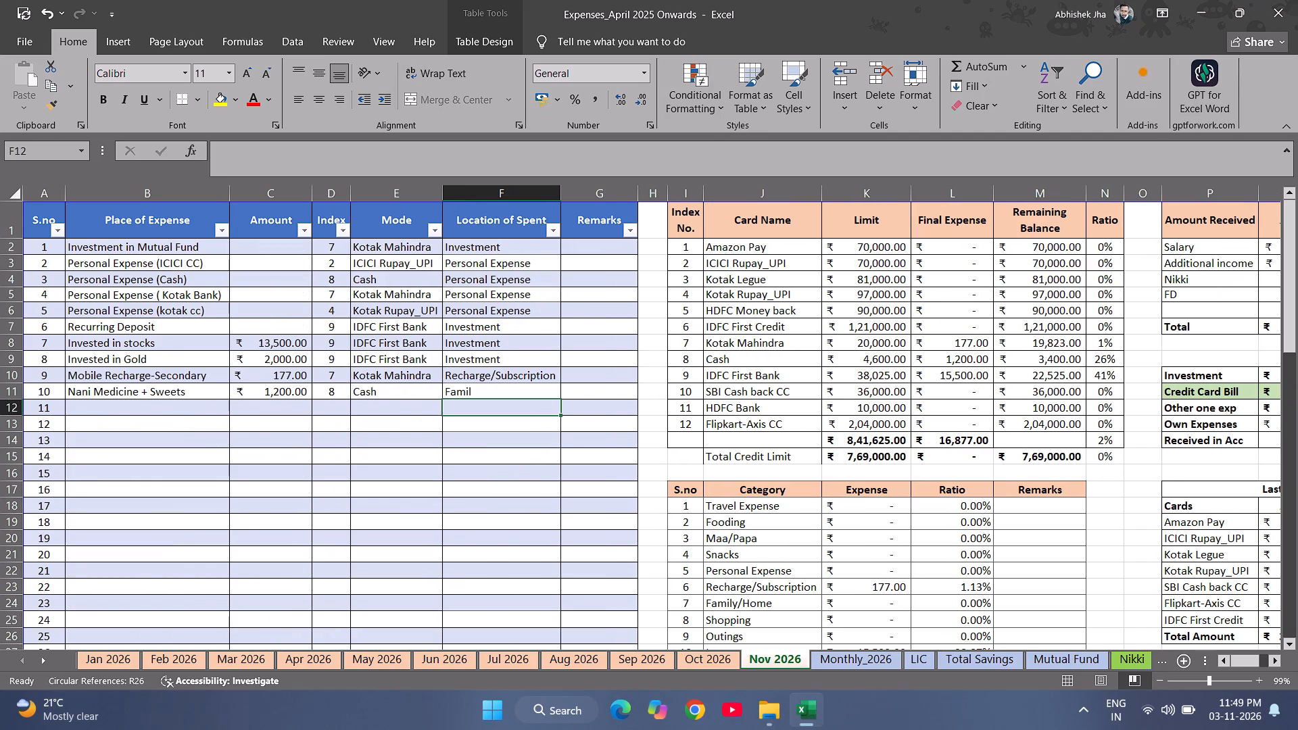
pyautogui.click(750, 600)
pyautogui.hotkey('ctrl', 'c')
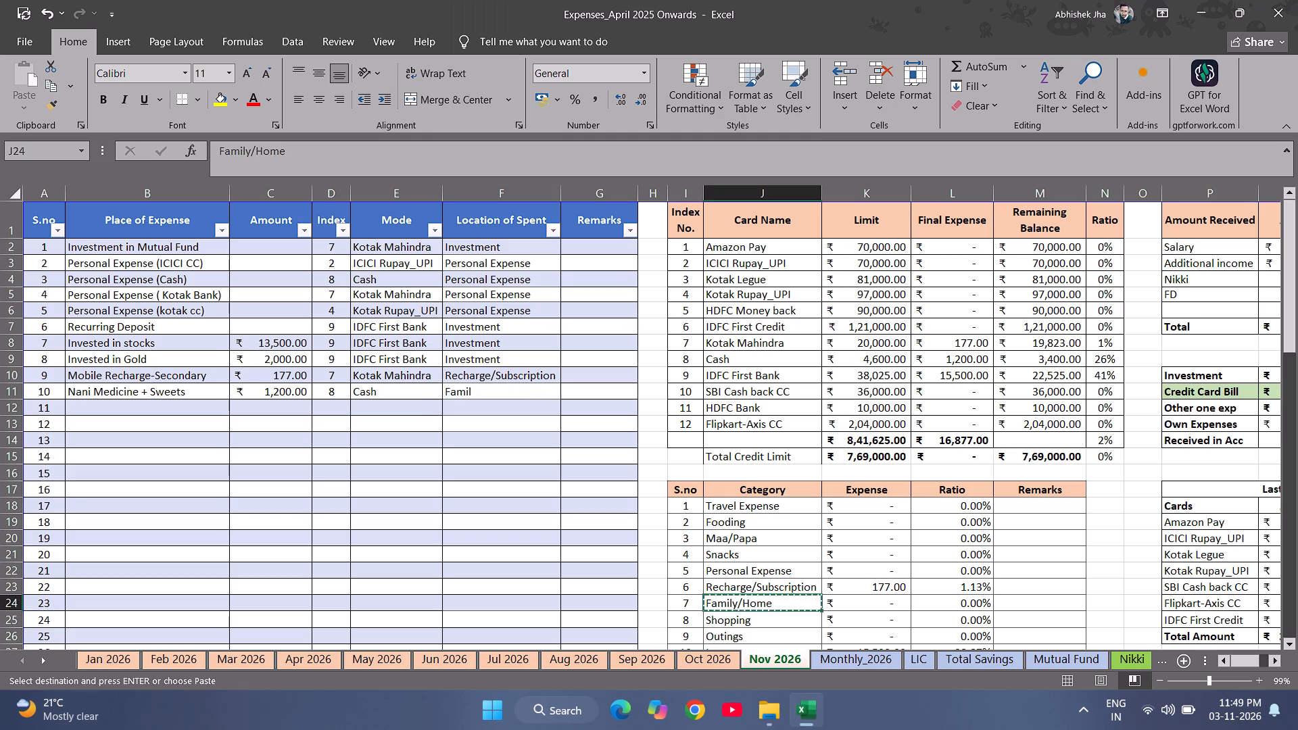
pyautogui.click(512, 387)
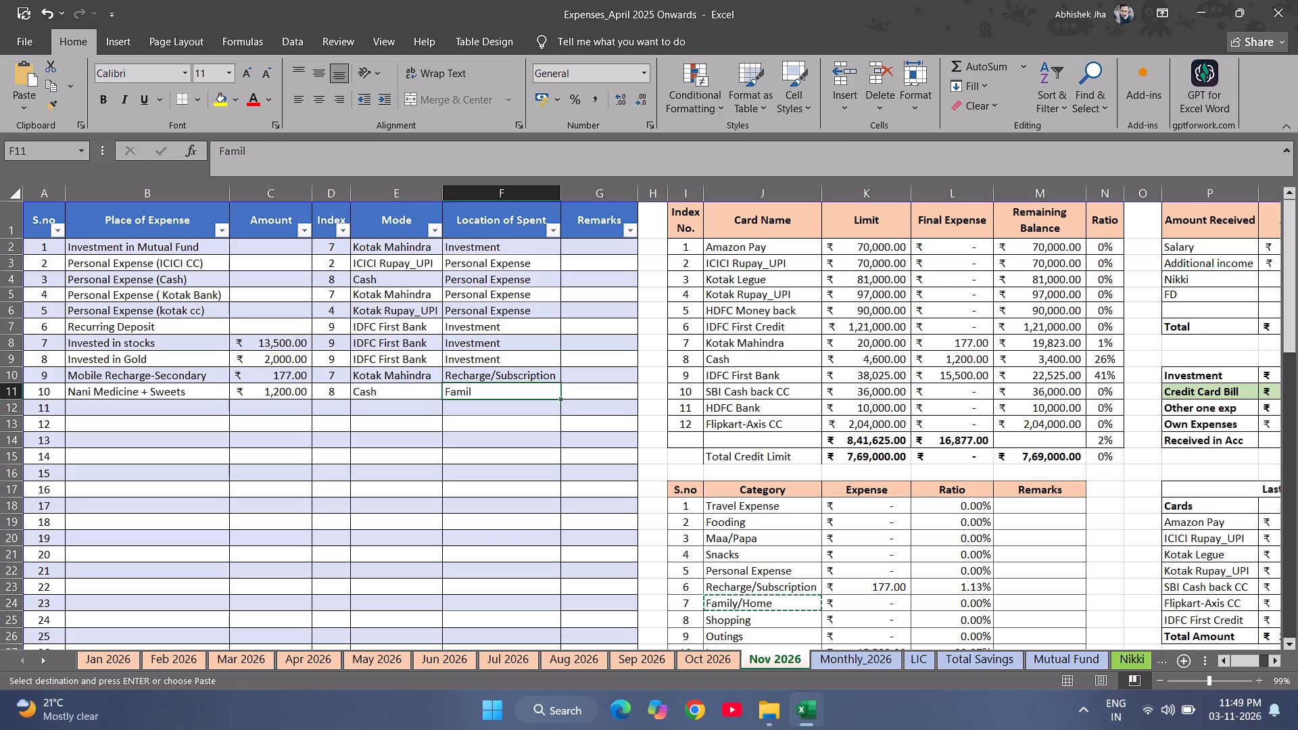
pyautogui.hotkey('ctrl', 'v')
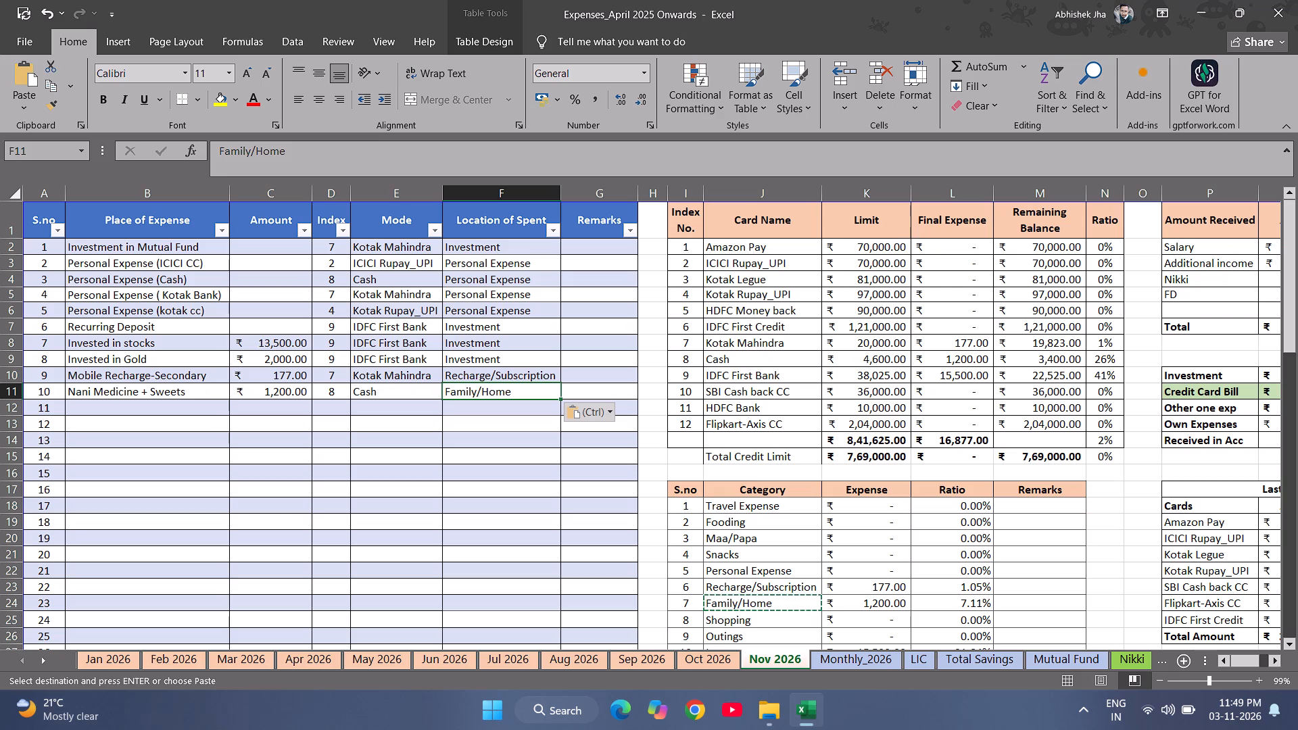
# Enter 14500 as the Amount for Investment in Mutual Fund in C2.
pyautogui.press('Left')
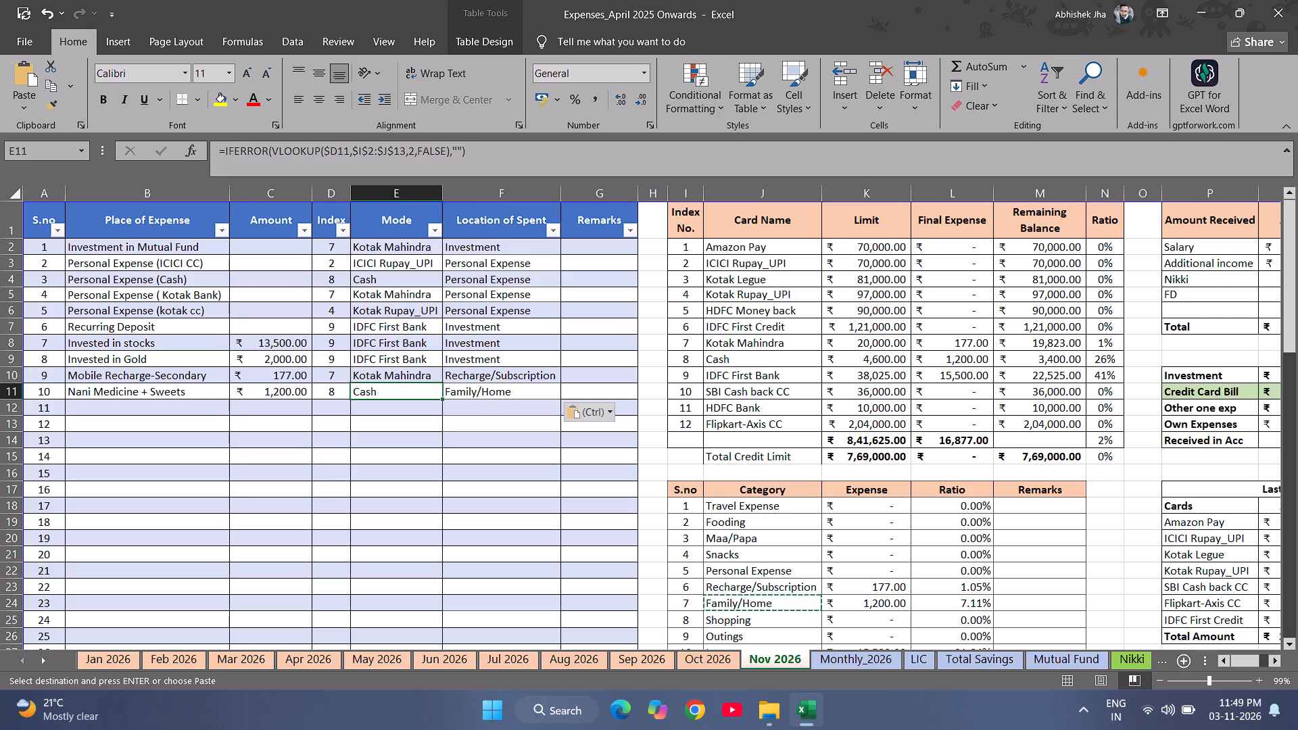
pyautogui.press('Left')
pyautogui.press('Left')
pyautogui.press('Up')
pyautogui.press('Up')
pyautogui.press('Up')
pyautogui.press('Up')
pyautogui.press('Up')
pyautogui.press('Up')
pyautogui.press('Up')
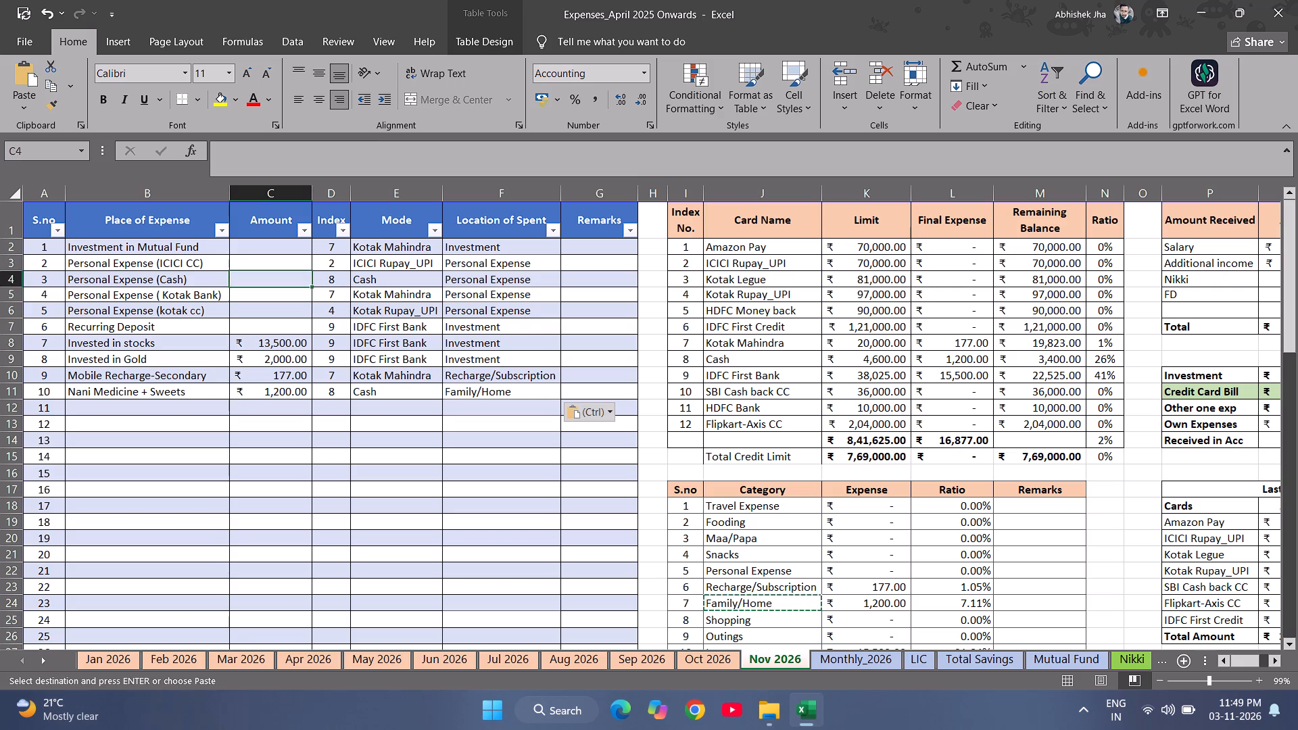
pyautogui.press('Up')
pyautogui.press('Up')
pyautogui.write('14500')
pyautogui.press('Return')
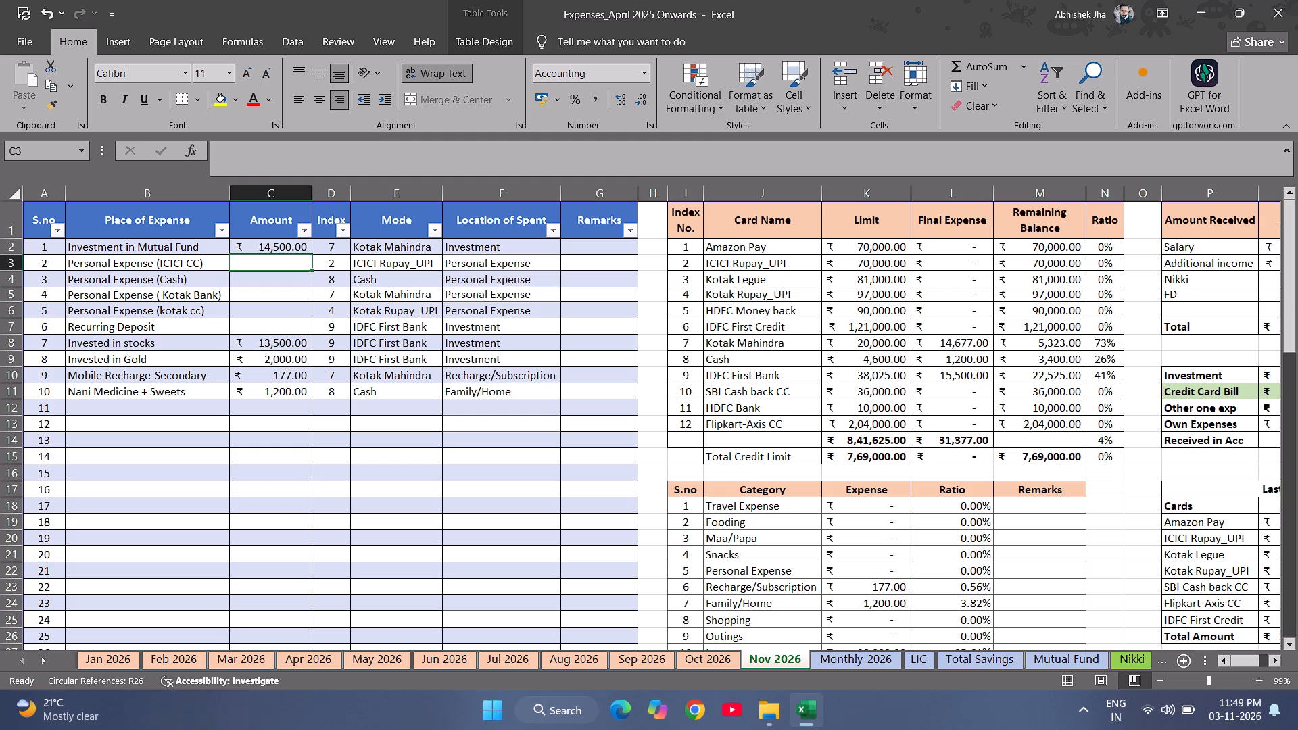
# Add a new expense described as "Travel by Rikshaw" in B12.
pyautogui.press('Down')
pyautogui.press('Down')
pyautogui.press('Down')
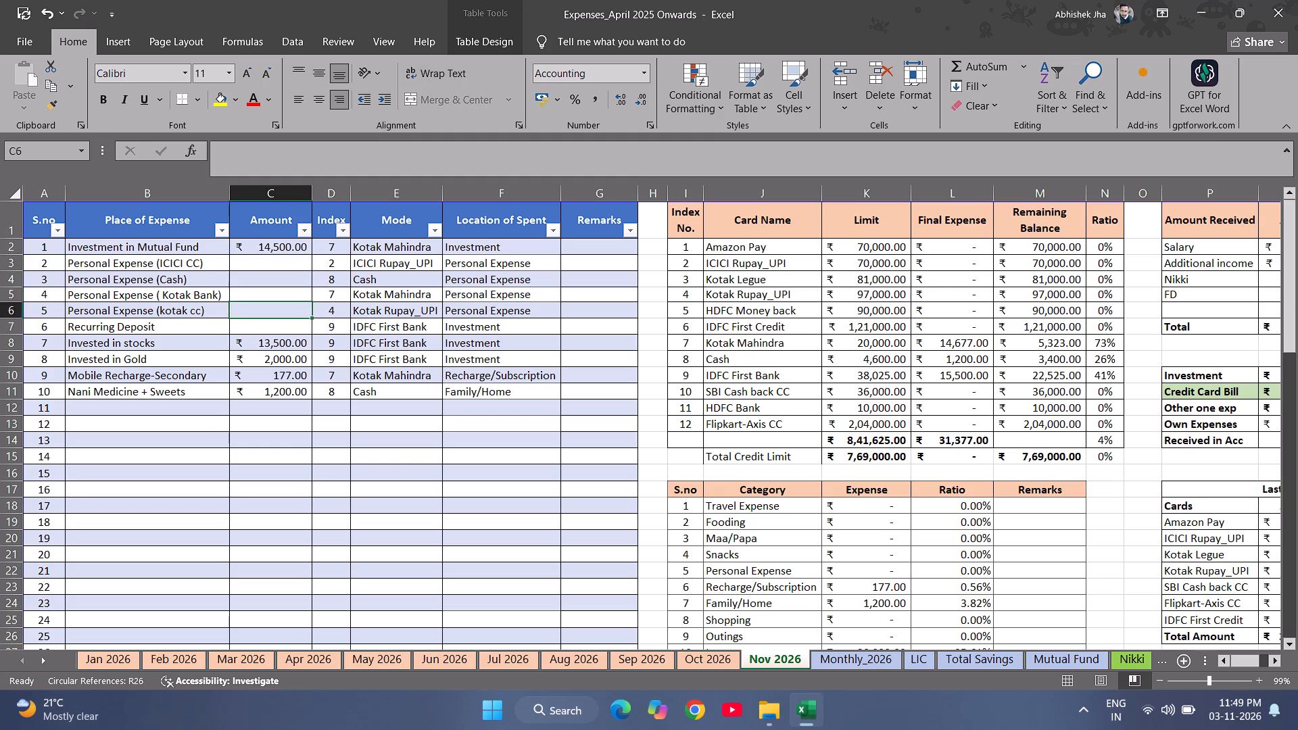
pyautogui.press('Down')
pyautogui.press('Down')
pyautogui.press('Down')
pyautogui.press('Down')
pyautogui.press('Down')
pyautogui.press('Left')
pyautogui.press('Down')
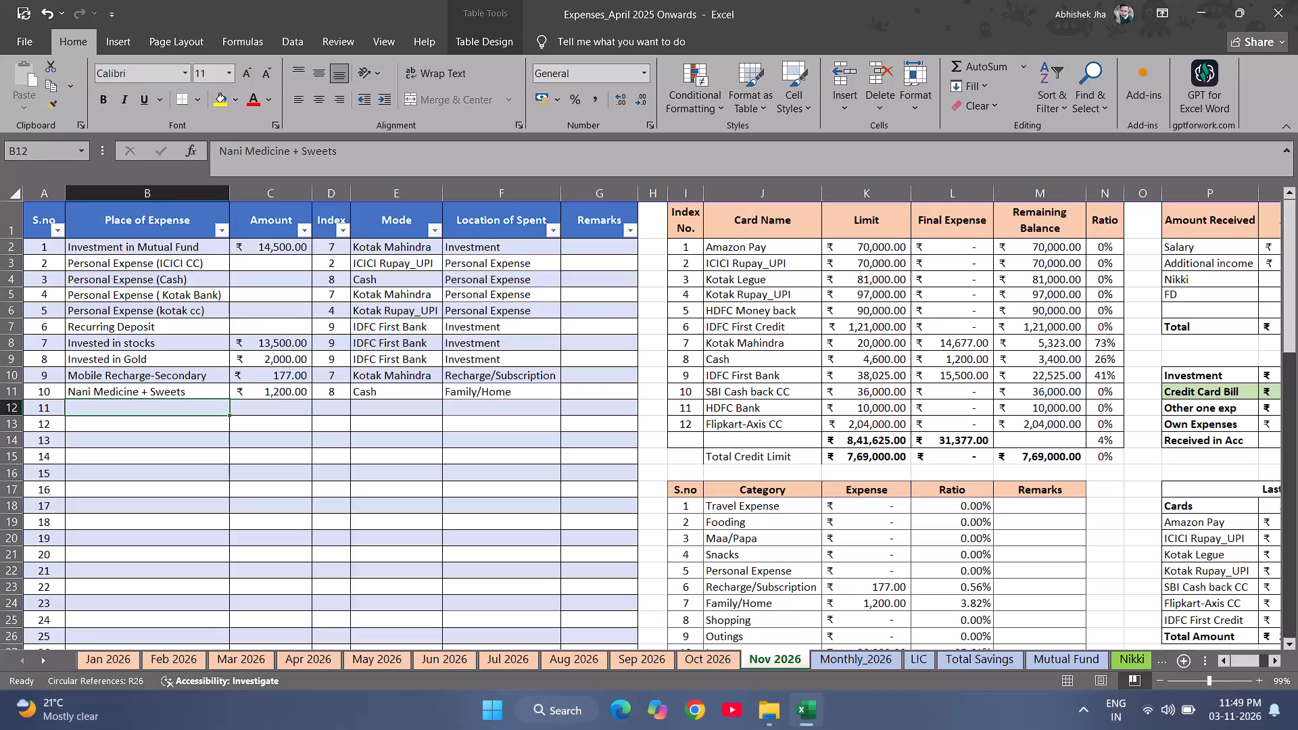
pyautogui.write('Travel by Rik')
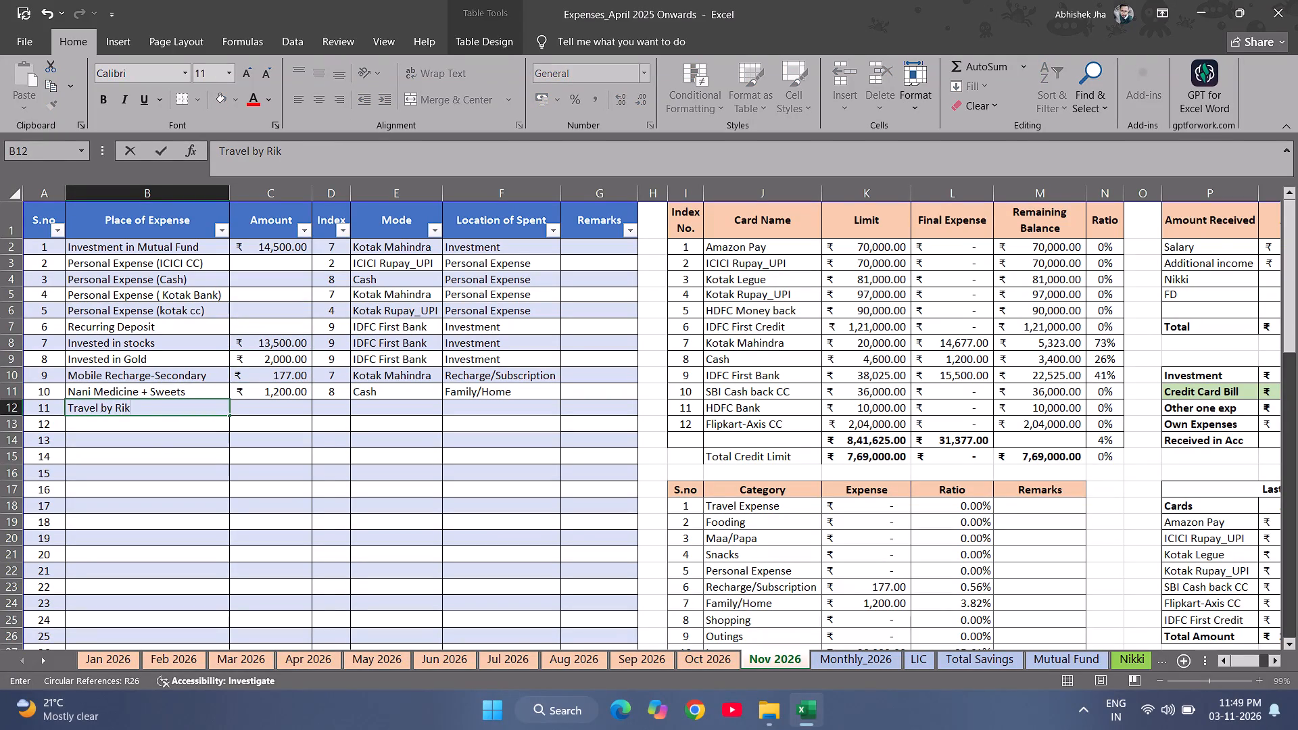
pyautogui.write('shaw')
pyautogui.press('Right')
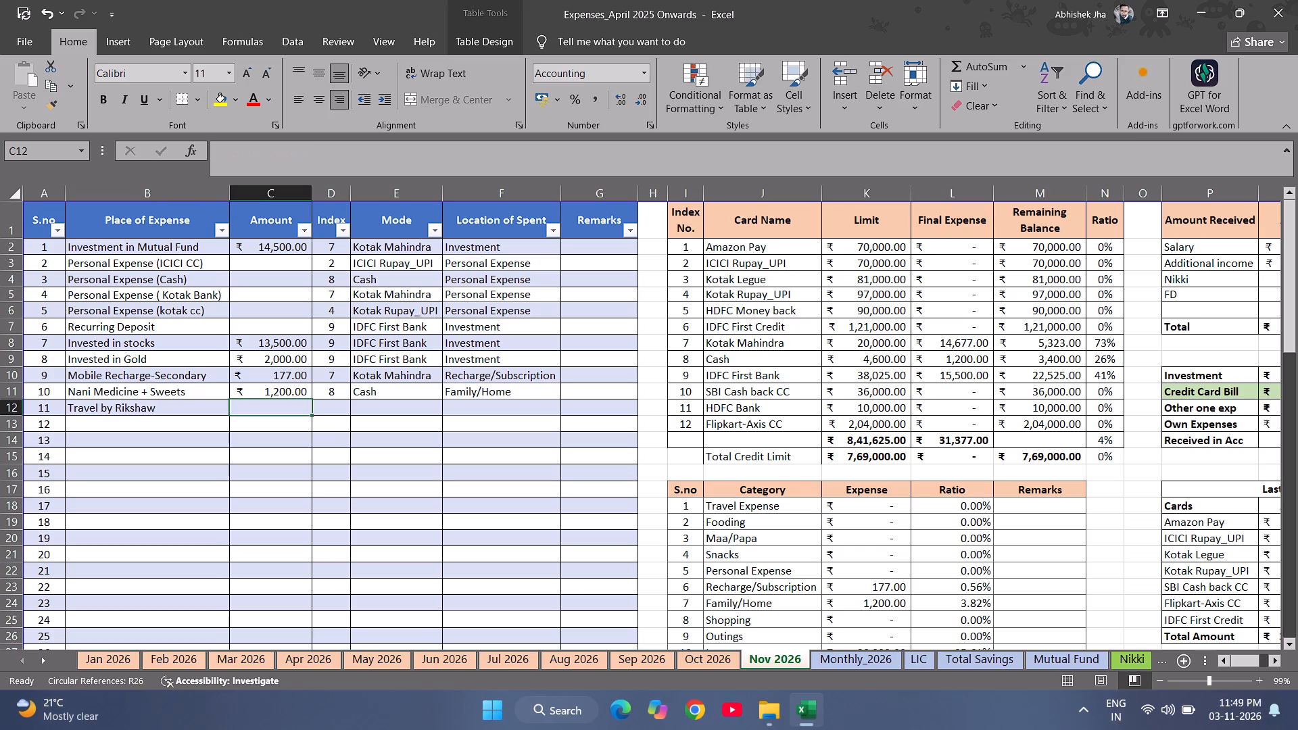
# Set the Travel by Rikshaw amount to the formula =20*10 and its Index to 8 for Cash mode.
pyautogui.press('-')
pyautogui.press('Escape')
pyautogui.write('=20')
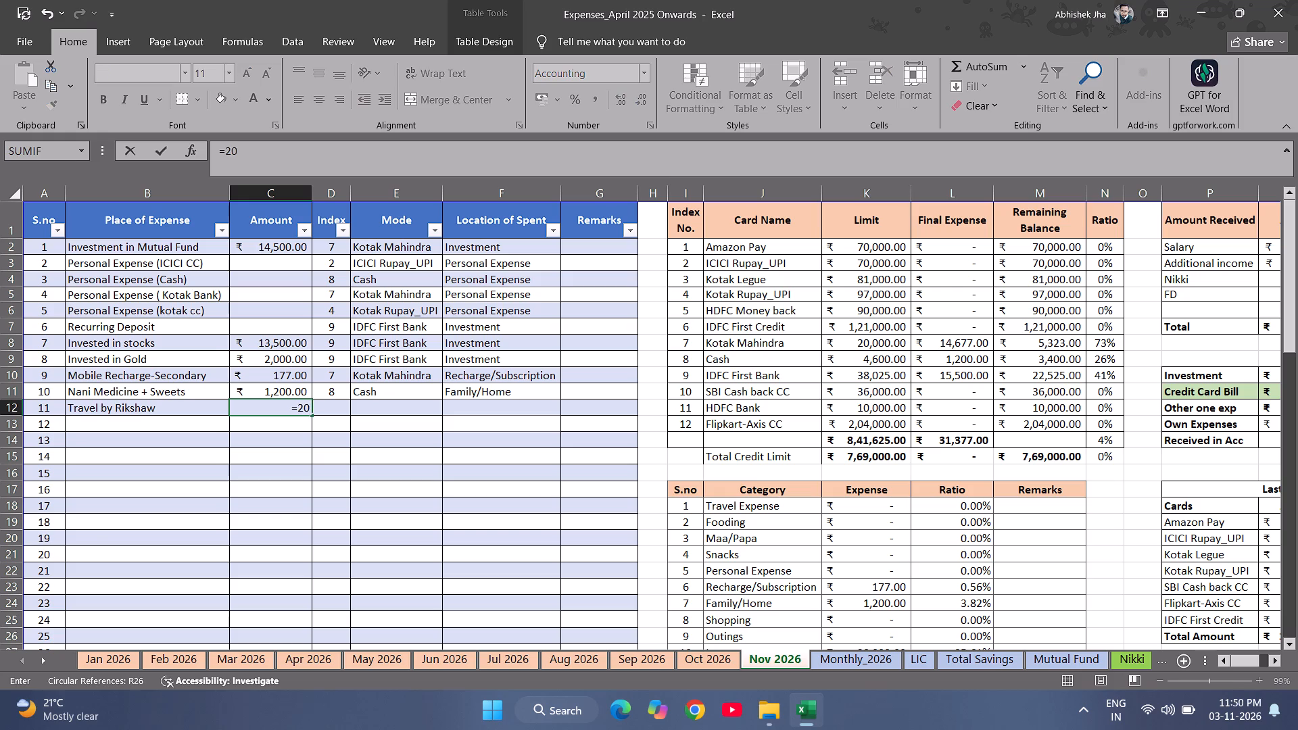
pyautogui.write('*10')
pyautogui.press('Return')
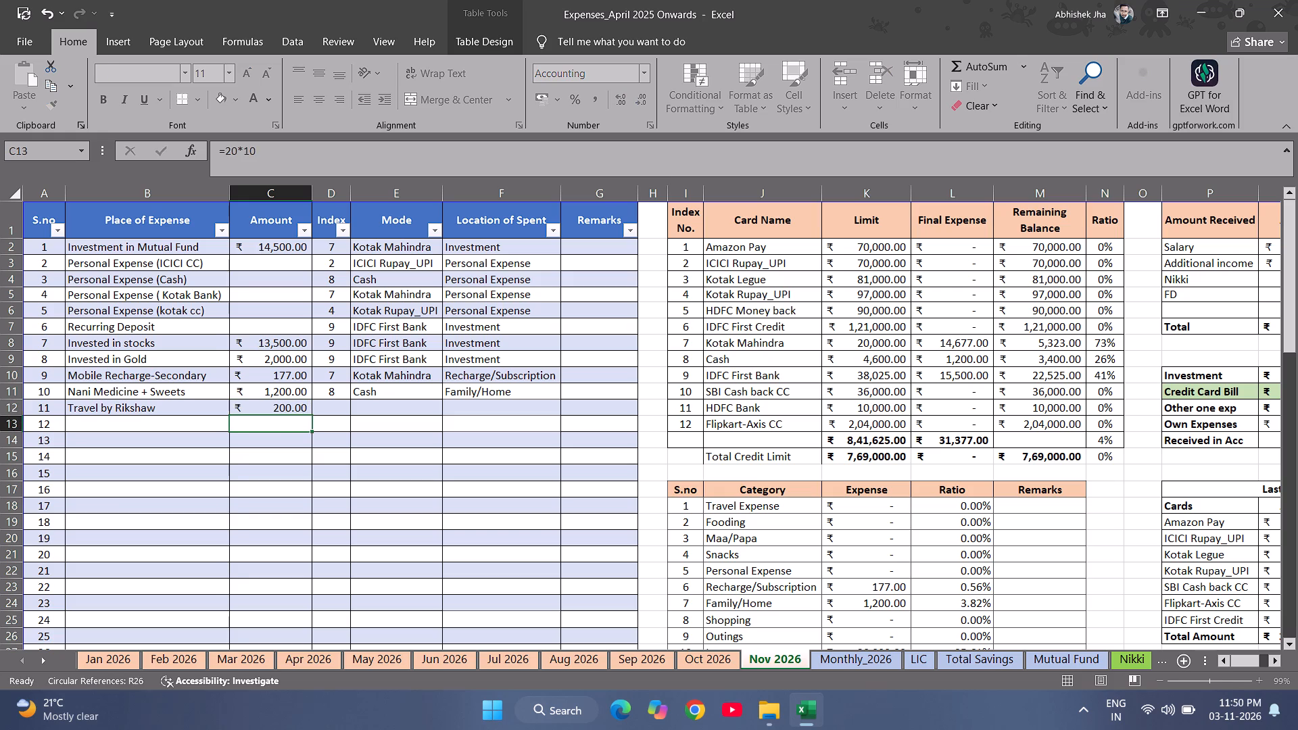
pyautogui.press('Up')
pyautogui.press('Down')
pyautogui.press('Right')
pyautogui.press('Up')
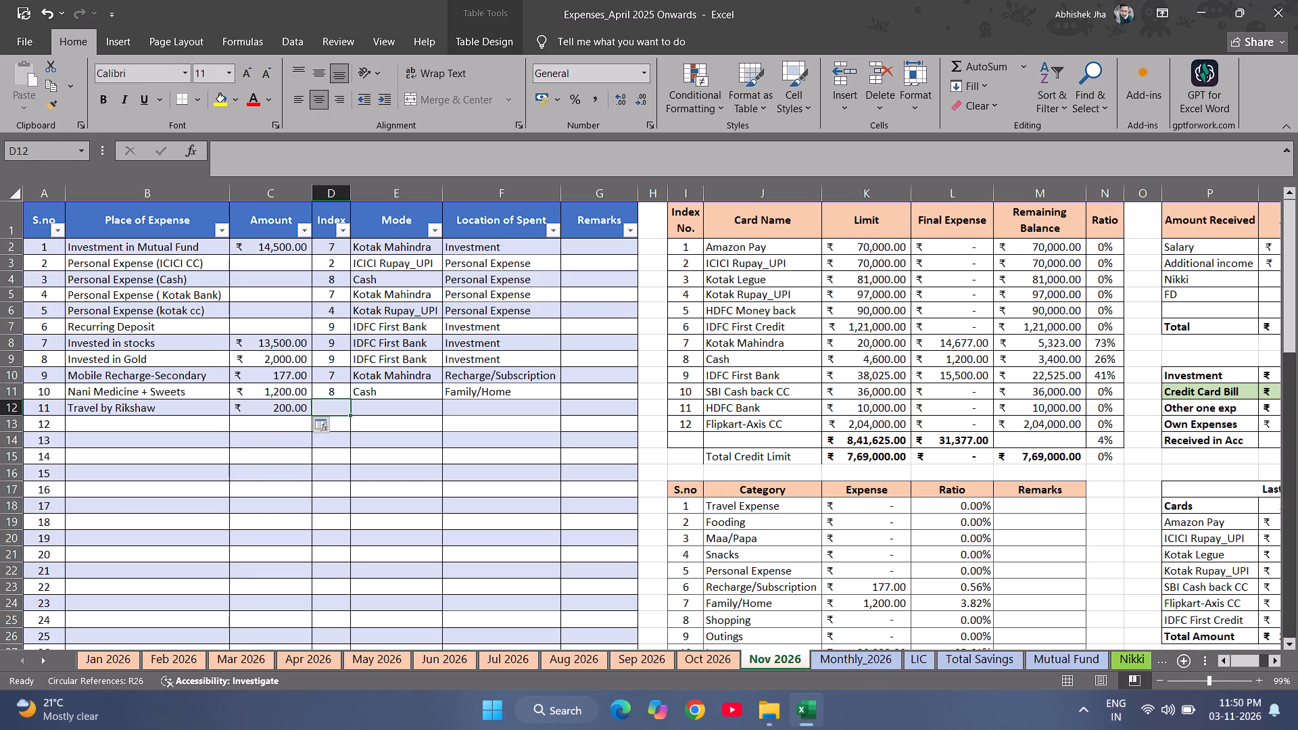
pyautogui.press('8')
pyautogui.press('Return')
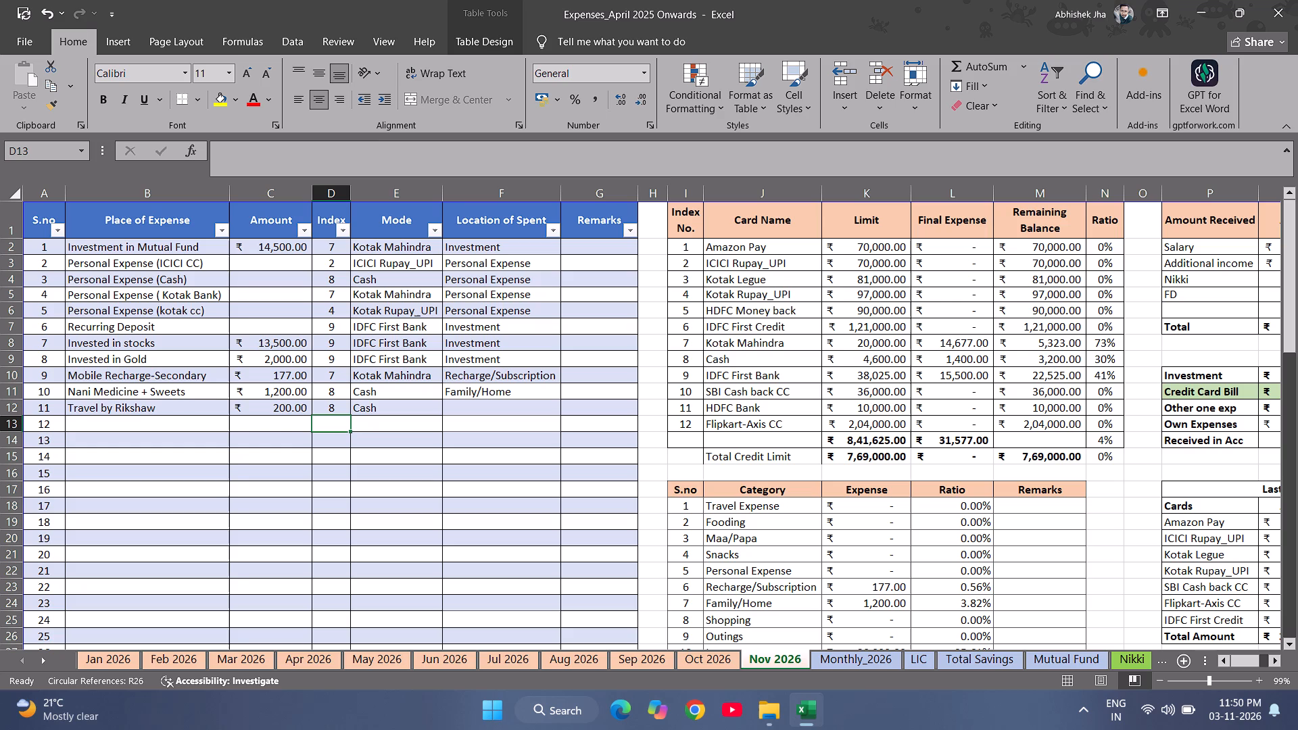
# Copy the Travel Expense category from J18 into the Location of Spent cell F12 for Travel by Rikshaw.
pyautogui.press('Right')
pyautogui.press('Right')
pyautogui.press('Up')
pyautogui.press('Up')
pyautogui.press('Up')
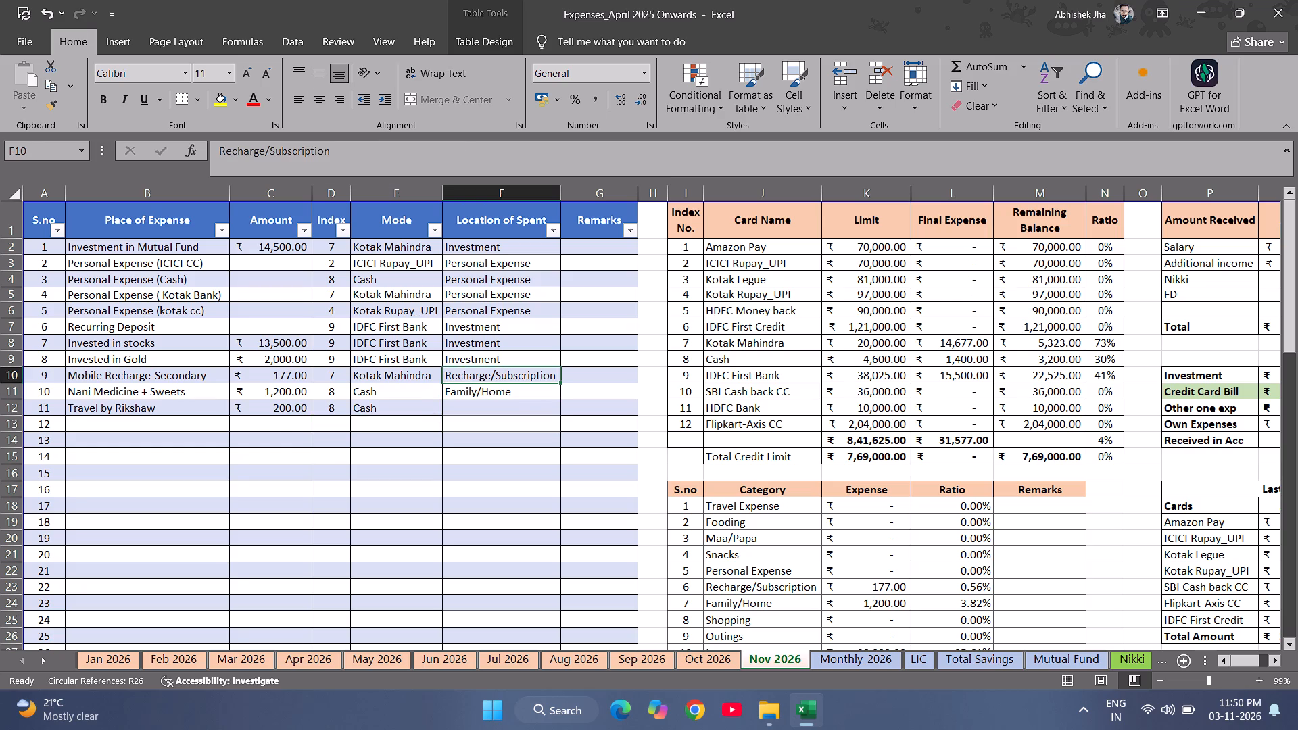
pyautogui.press('Down')
pyautogui.press('Down')
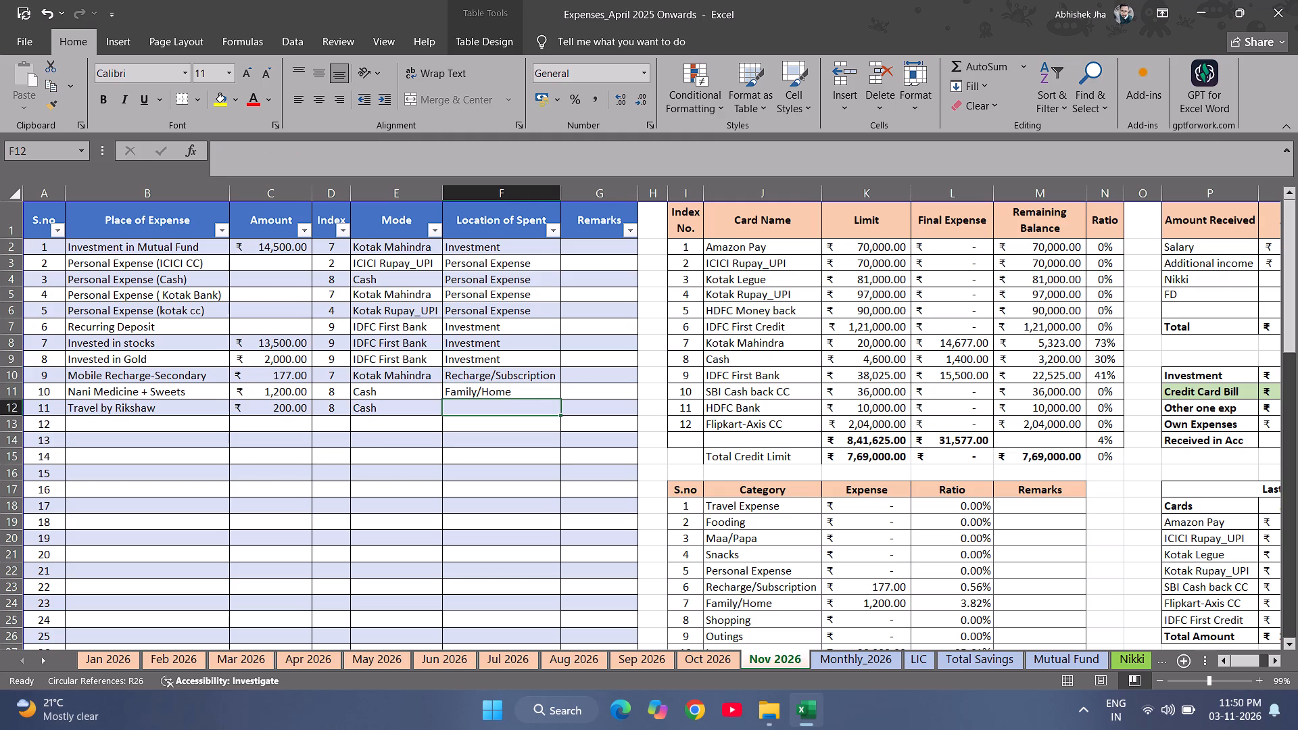
pyautogui.press('Right')
pyautogui.press('Down')
pyautogui.press('Down')
pyautogui.press('Down')
pyautogui.press('Down')
pyautogui.press('Down')
pyautogui.press('Down')
pyautogui.press('Right')
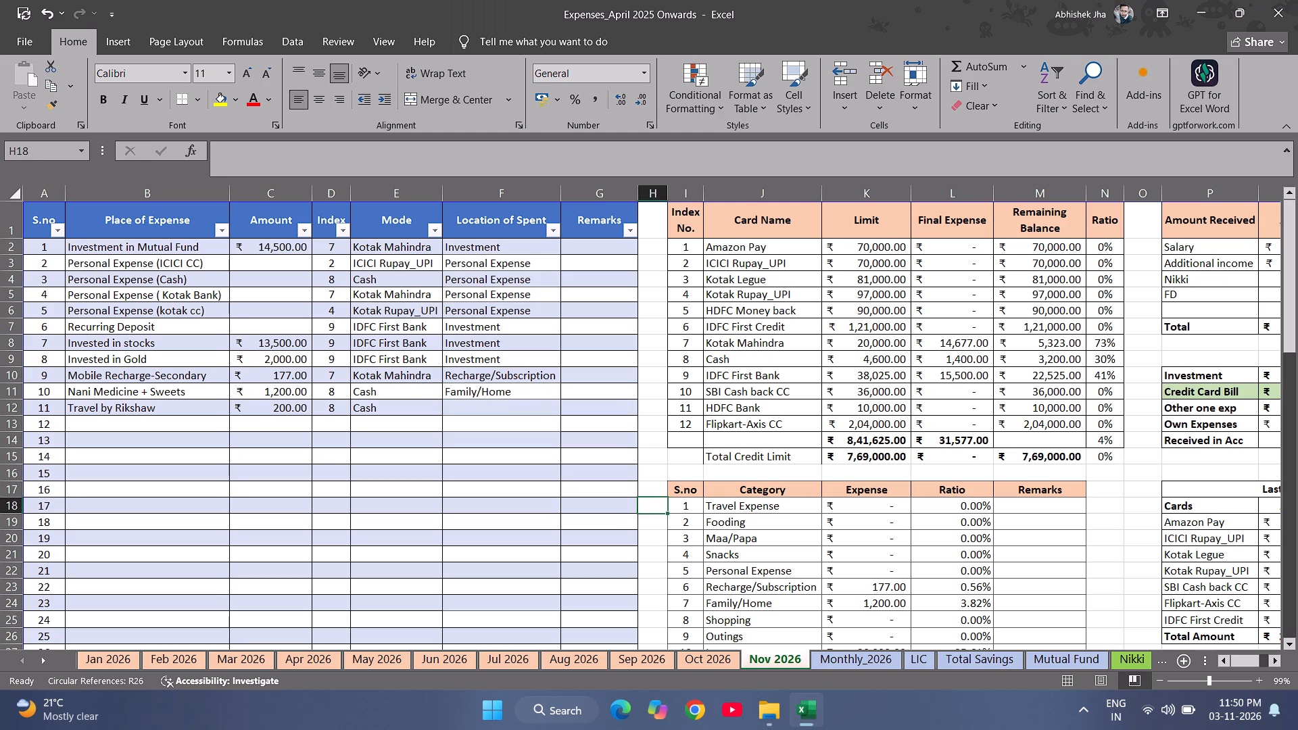
pyautogui.press('Right')
pyautogui.press('Right')
pyautogui.hotkey('ctrl', 'c')
pyautogui.press('Left')
pyautogui.press('Left')
pyautogui.press('Left')
pyautogui.press('Left')
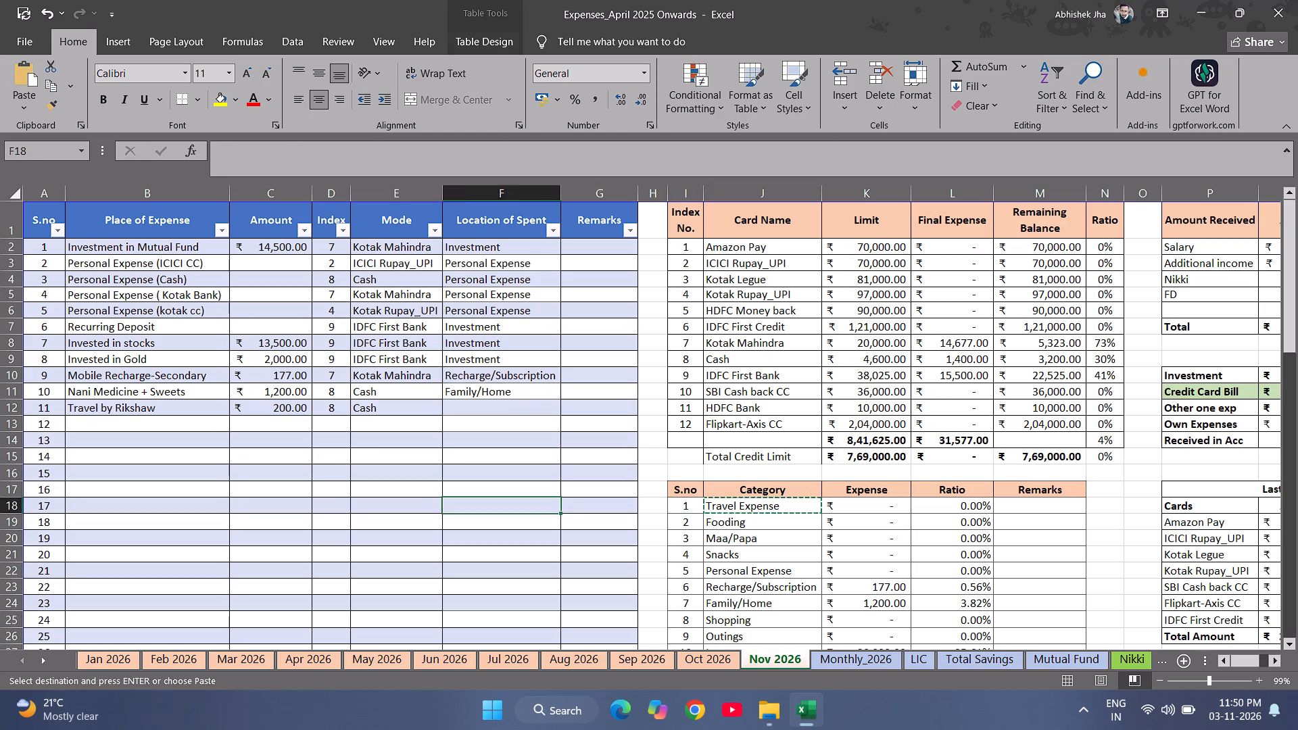
pyautogui.press('Left')
pyautogui.press('Up')
pyautogui.press('Up')
pyautogui.press('Up')
pyautogui.press('Up')
pyautogui.press('Up')
pyautogui.press('Up')
pyautogui.press('Up')
pyautogui.press('Right')
pyautogui.press('Down')
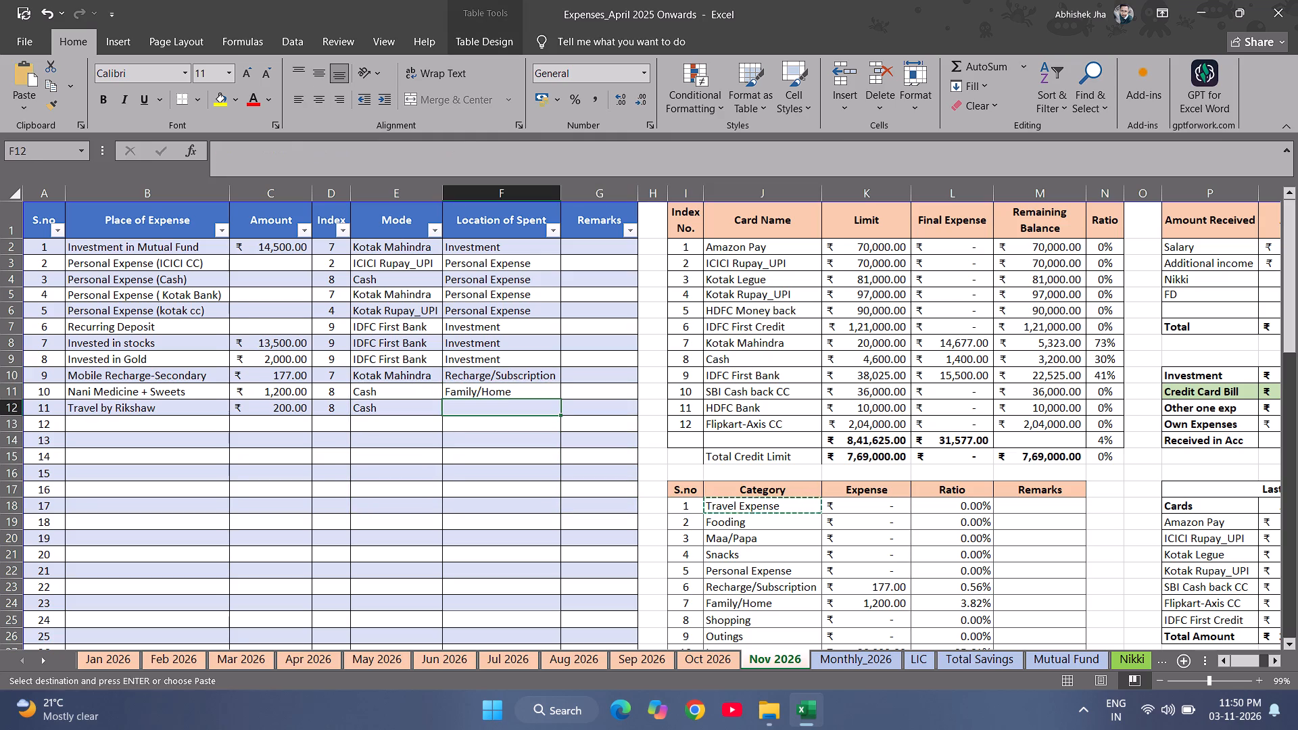
pyautogui.hotkey('ctrl', 'v')
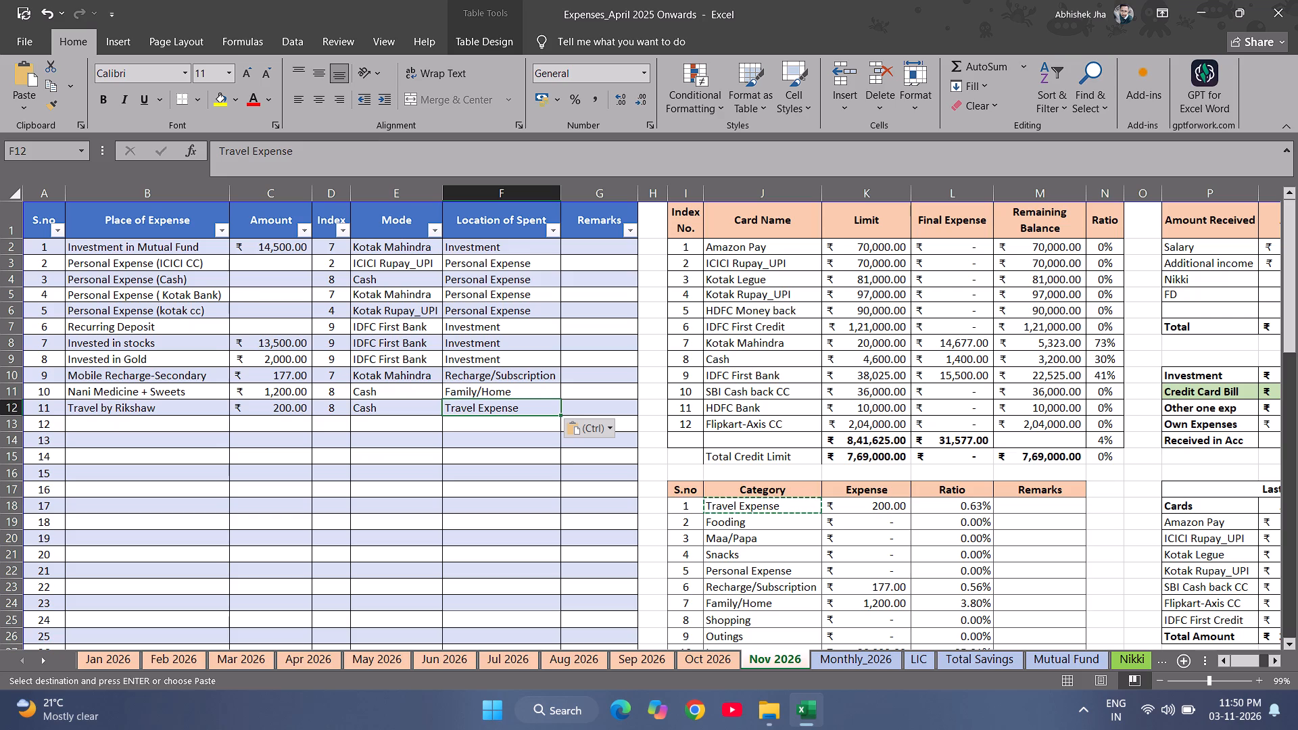
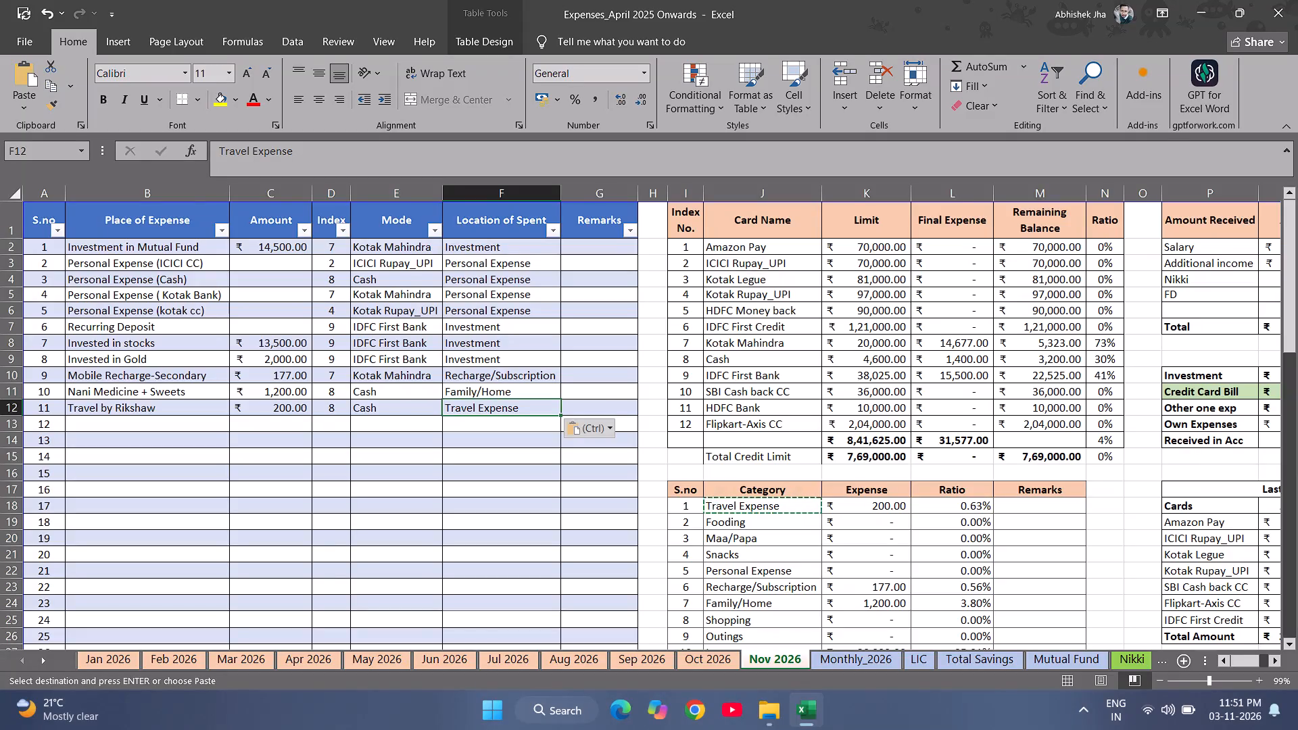
# Move the vertical page break between columns R and S out past column S so both fall on the same page.
pyautogui.scroll(-3, 924, 552)
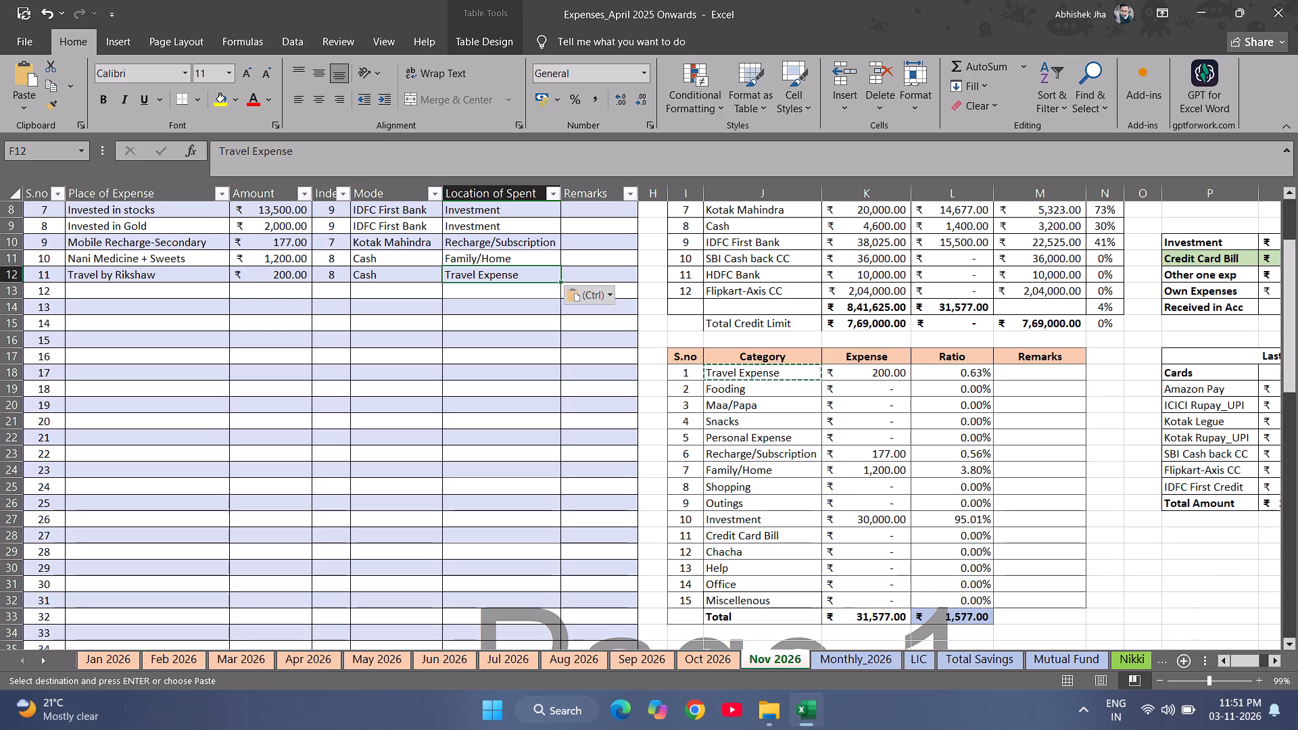
pyautogui.hscroll(-1, 924, 552)
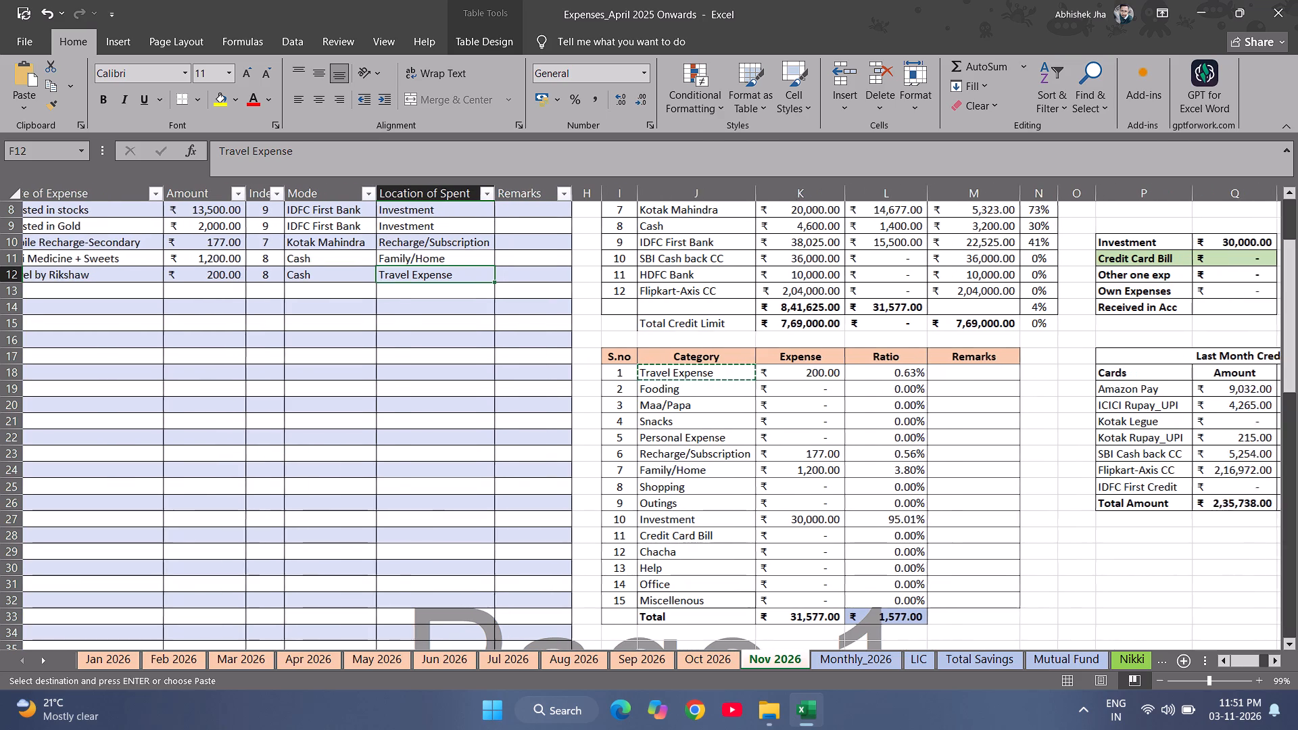
pyautogui.scroll(4, 924, 552)
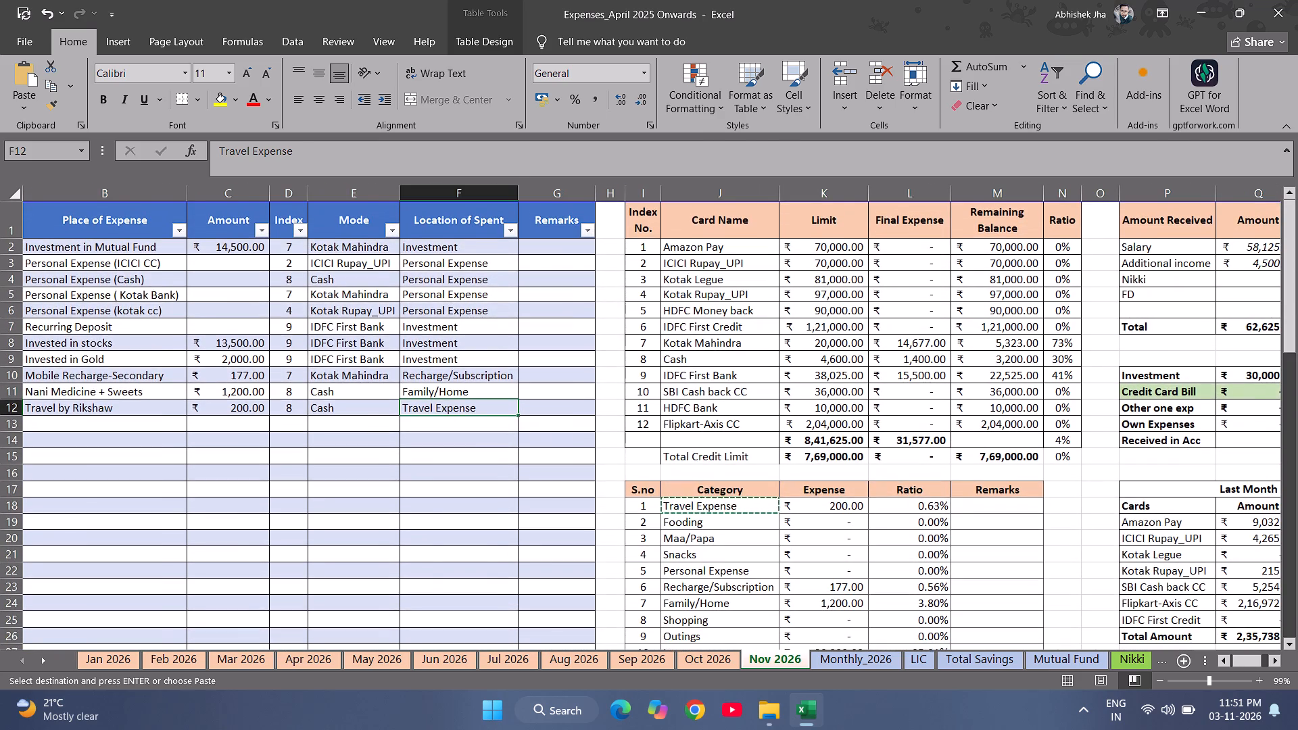
pyautogui.hscroll(-2, 924, 552)
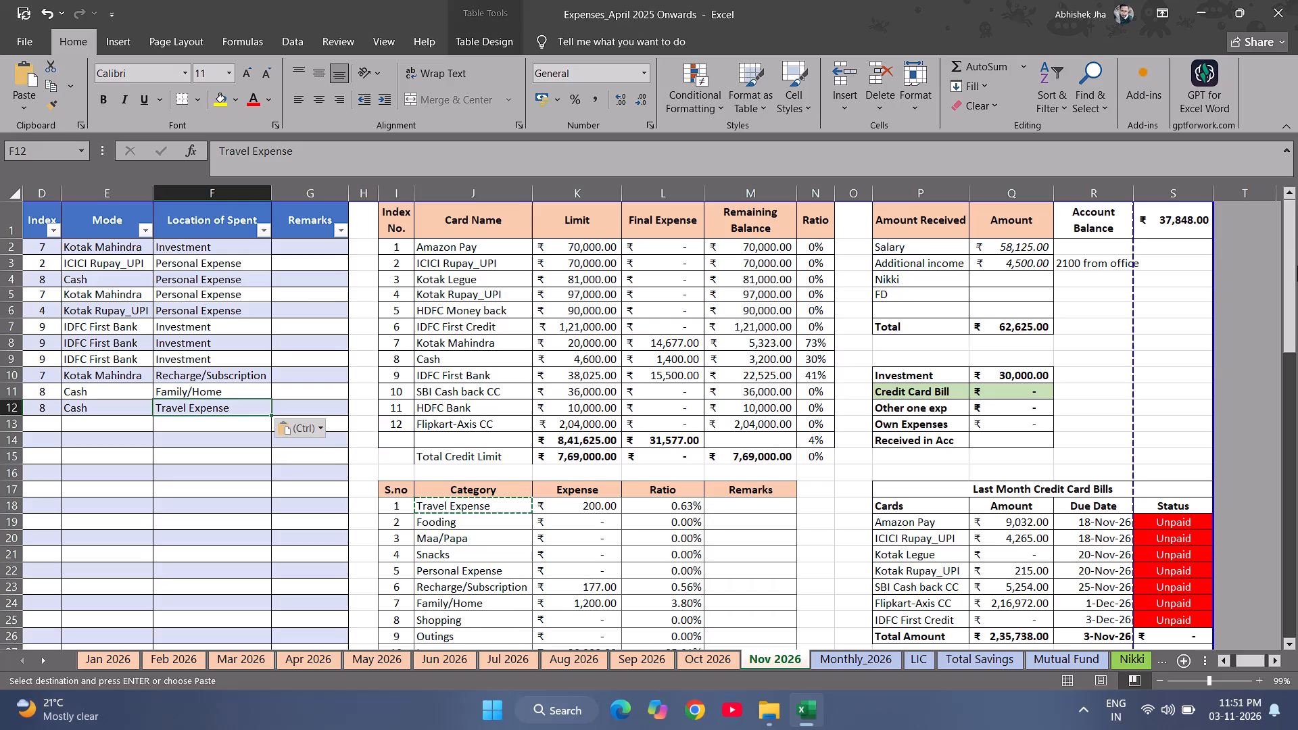
pyautogui.moveTo(1127, 316); pyautogui.dragTo(1230, 328)
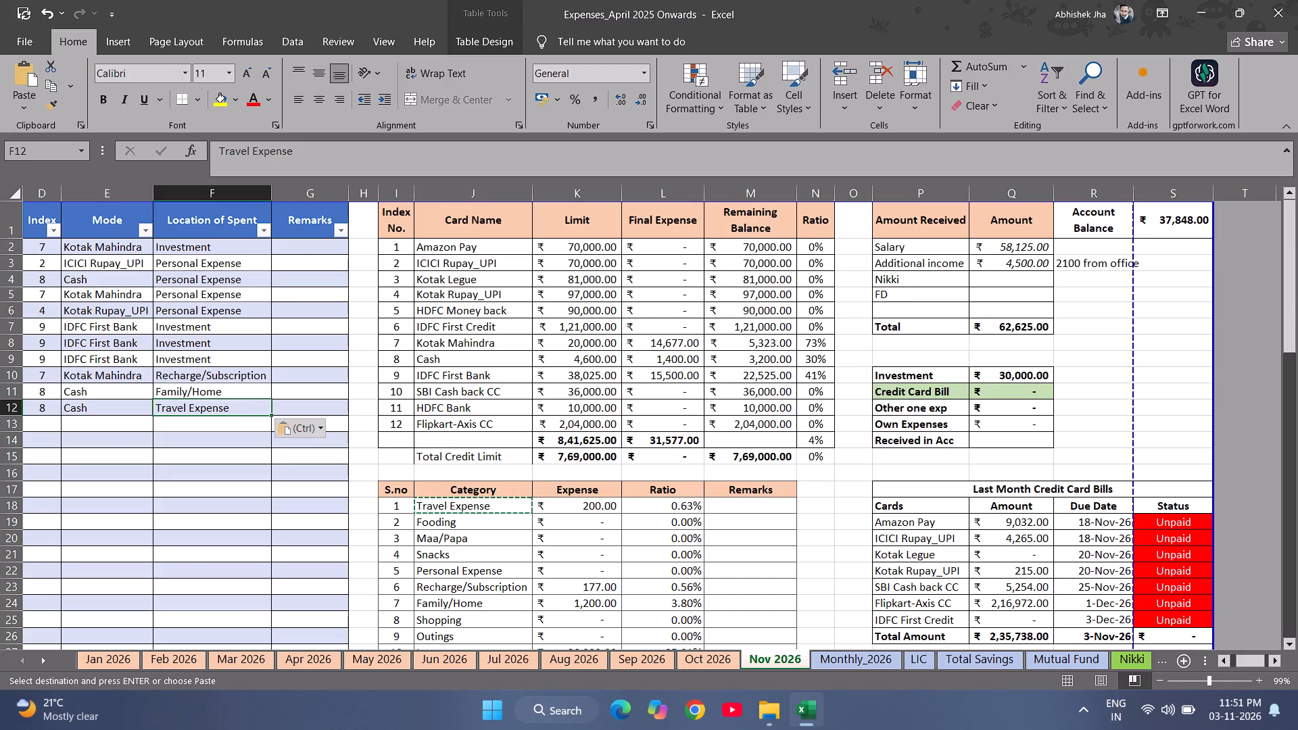
pyautogui.moveTo(1230, 328); pyautogui.dragTo(1231, 328)
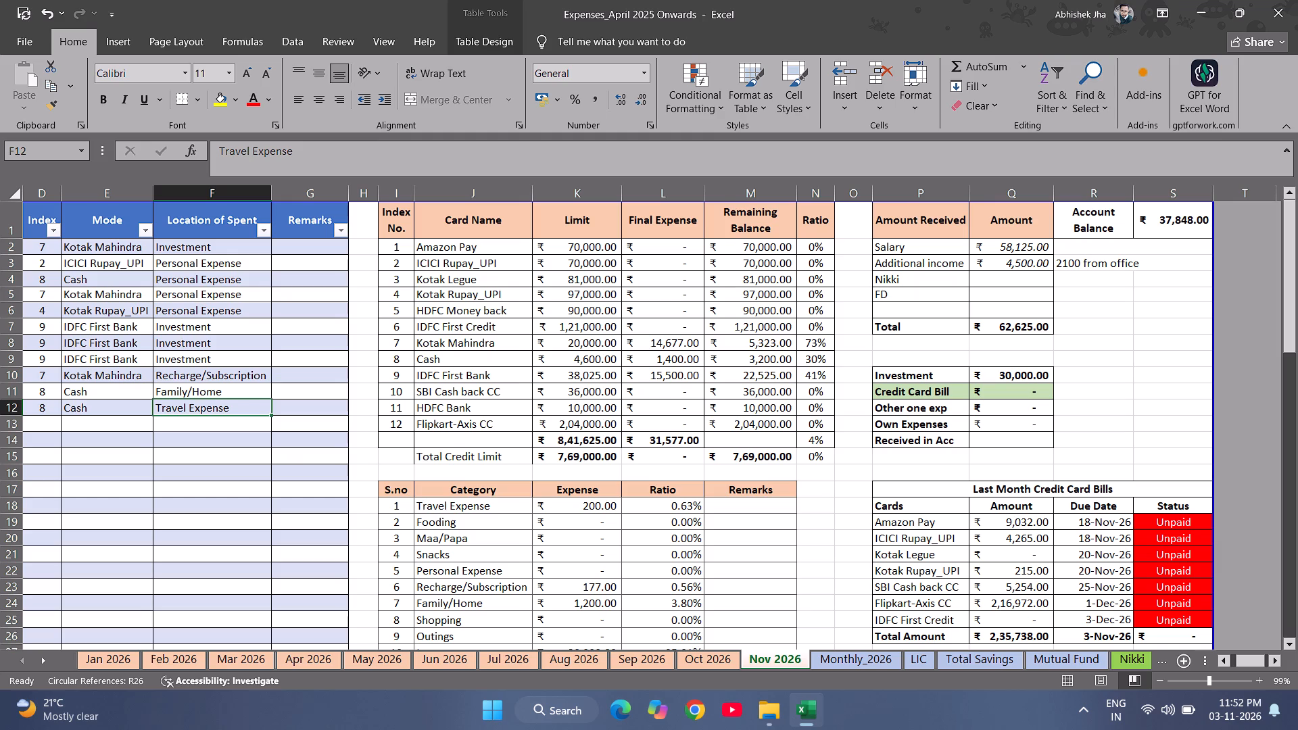
# Fill the Remaining Balance formula down into M14 of the card totals row.
pyautogui.click(777, 436)
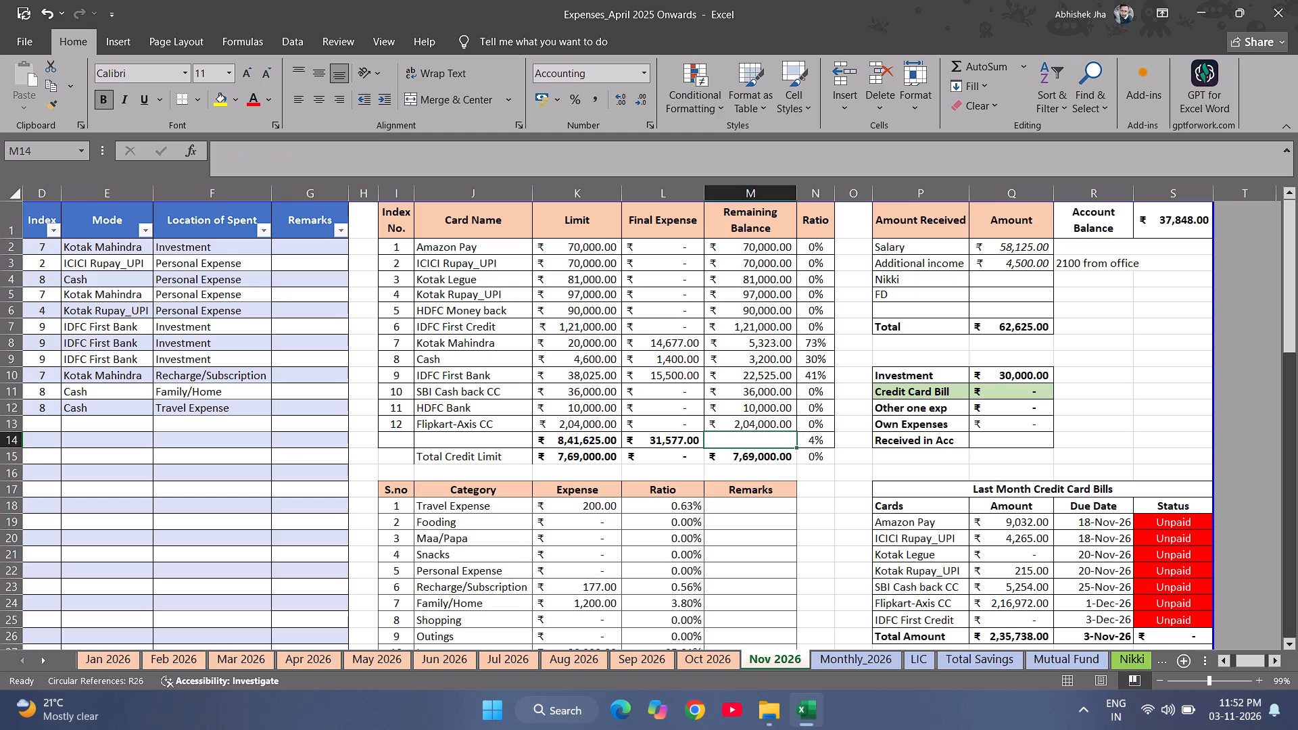
pyautogui.hotkey('ctrl', 'd')
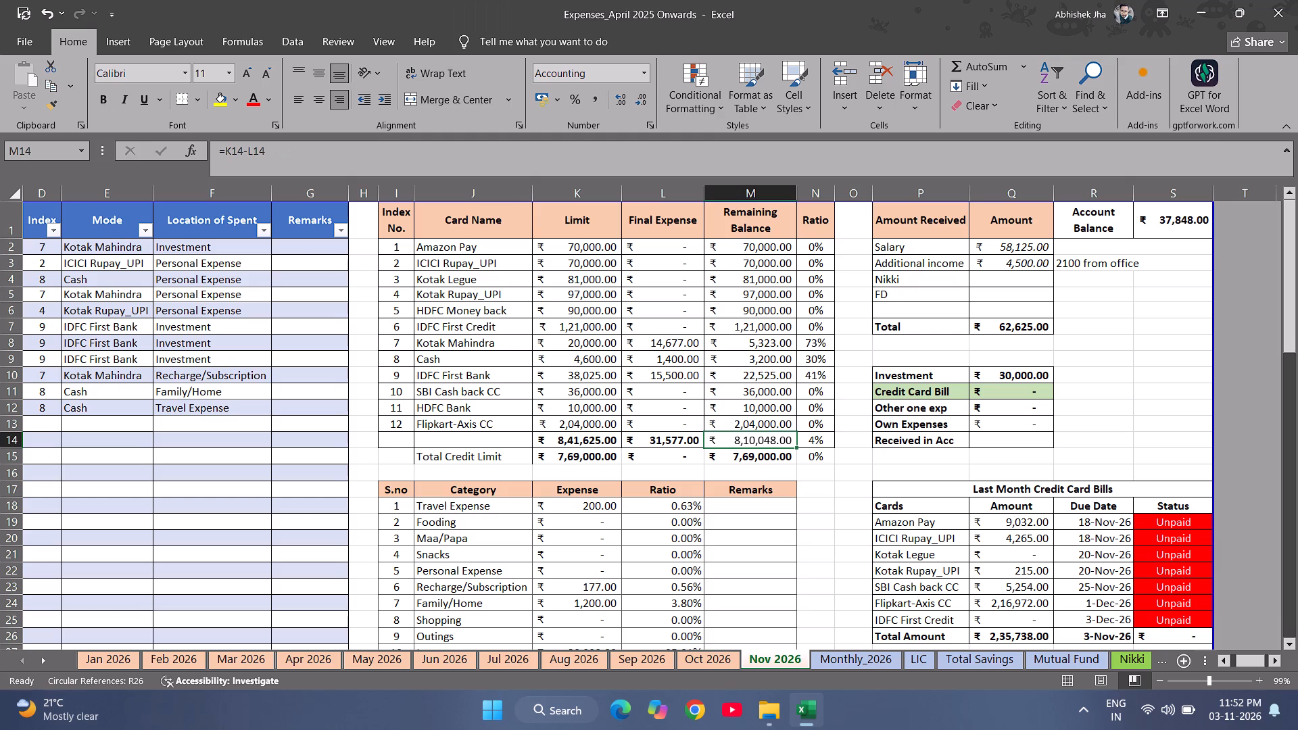
# Italicize the "2100 from office" note in R3 beside Additional income.
pyautogui.click(1071, 261)
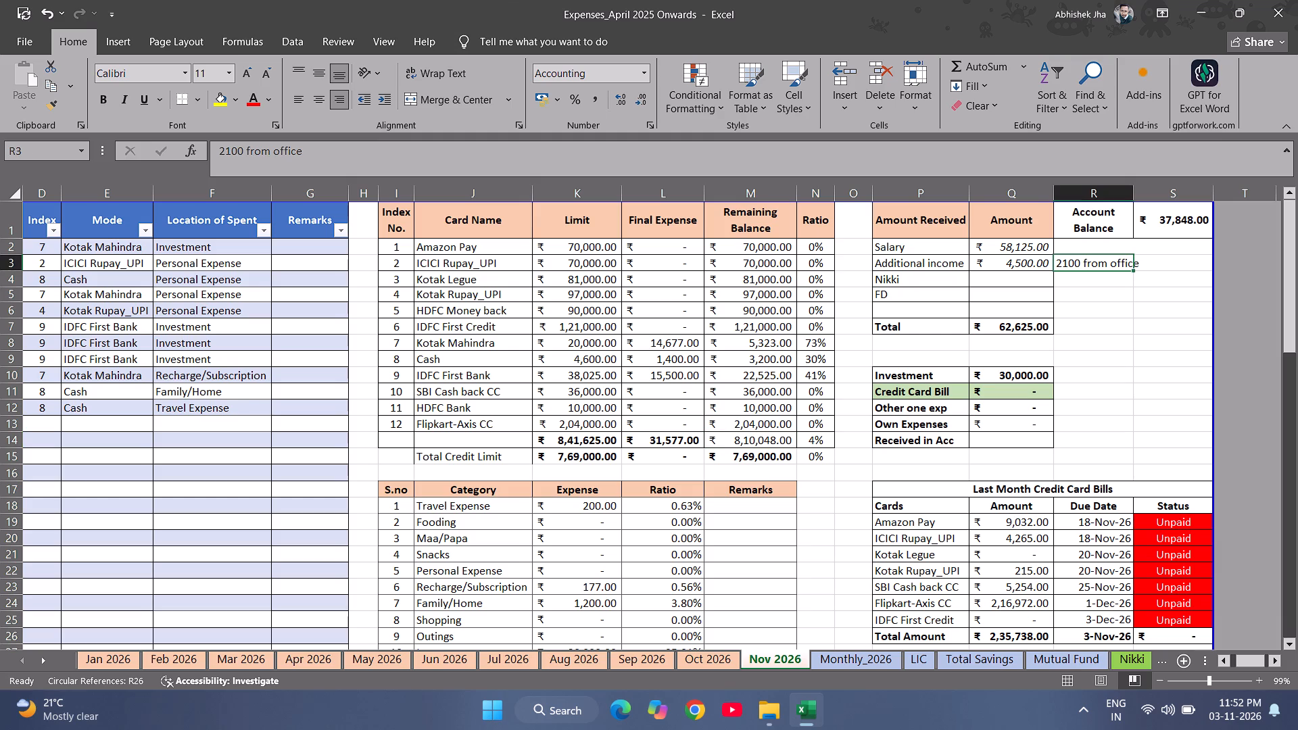
pyautogui.hotkey('ctrl', 'i')
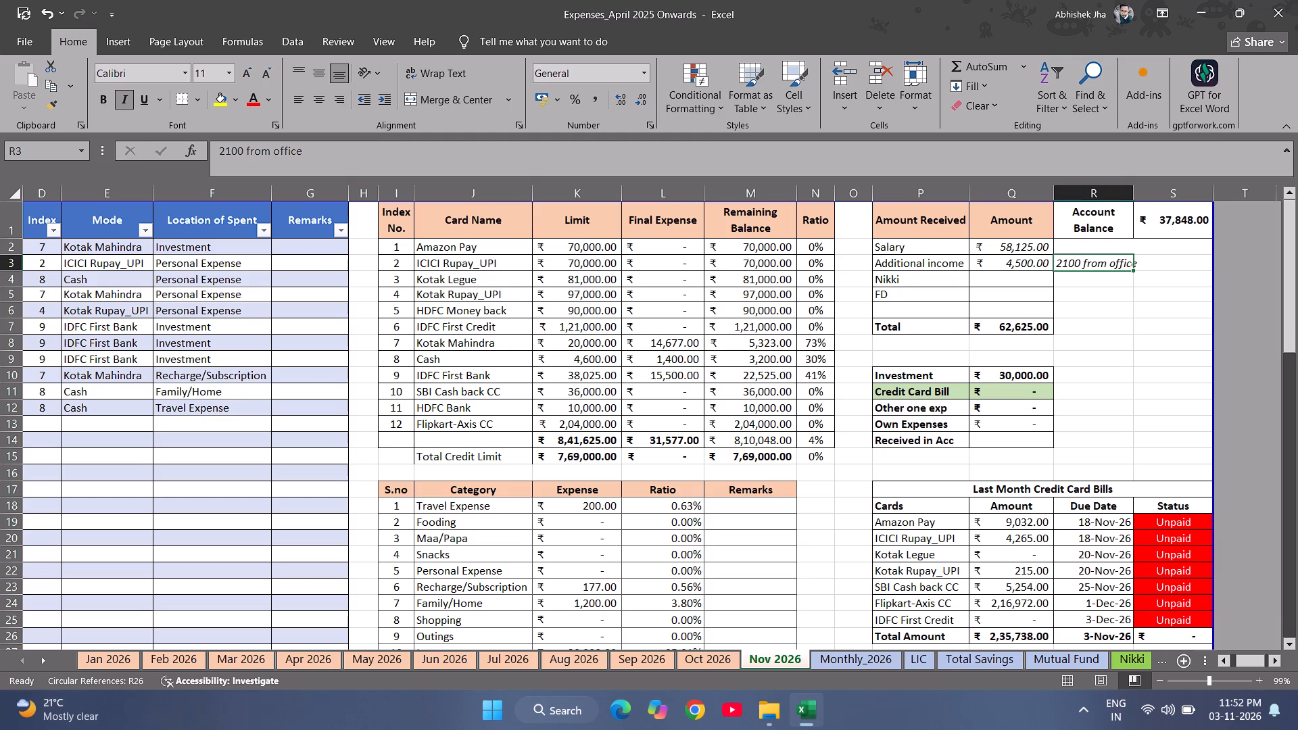
pyautogui.click(1071, 261)
pyautogui.click(1122, 328)
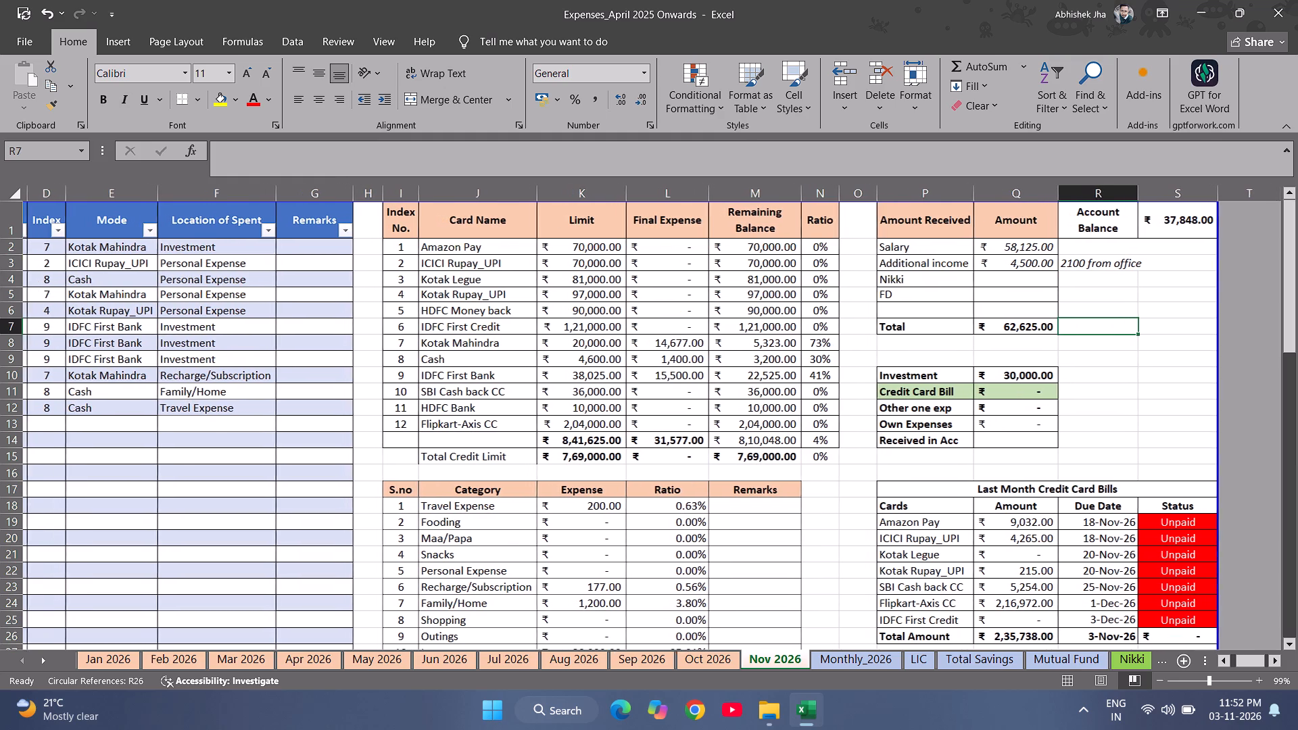
# Review the Nov 2026 card balances, category expenses, last month's credit card bills and the expense entries.
pyautogui.scroll(-2, 1122, 328)
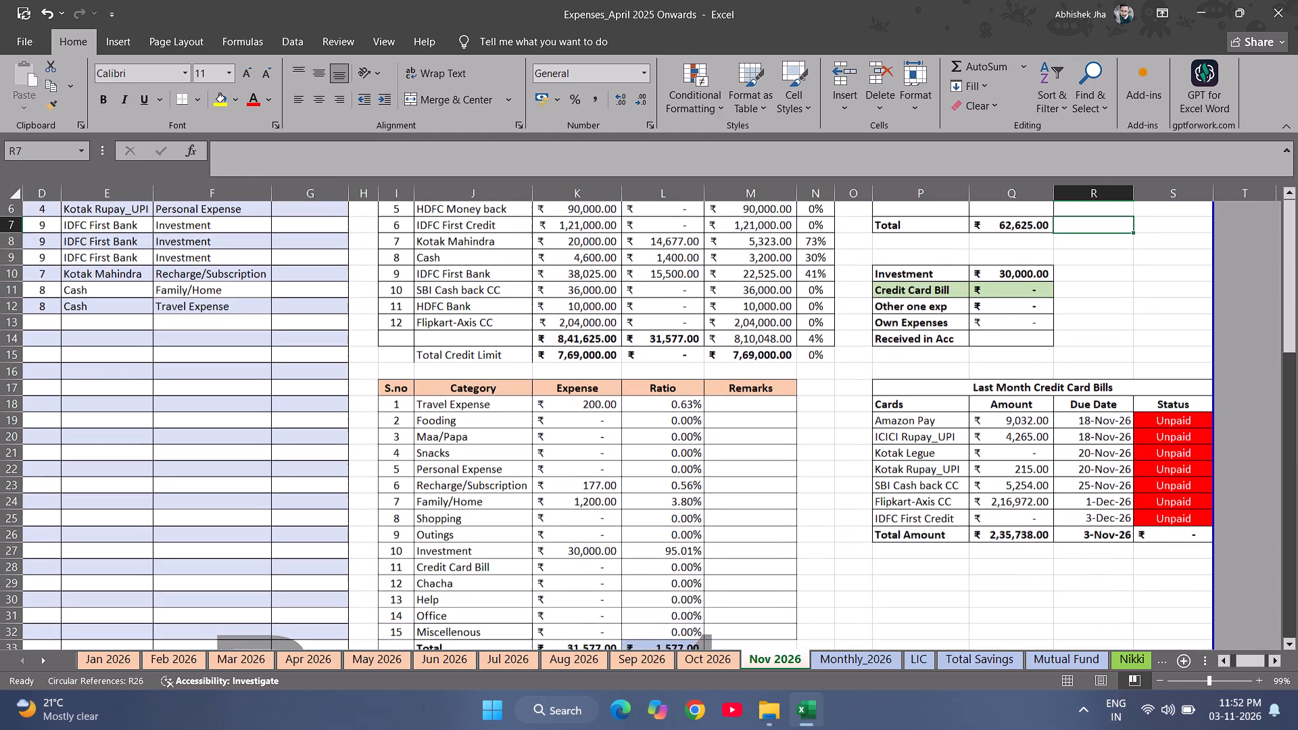
pyautogui.scroll(-1, 1122, 328)
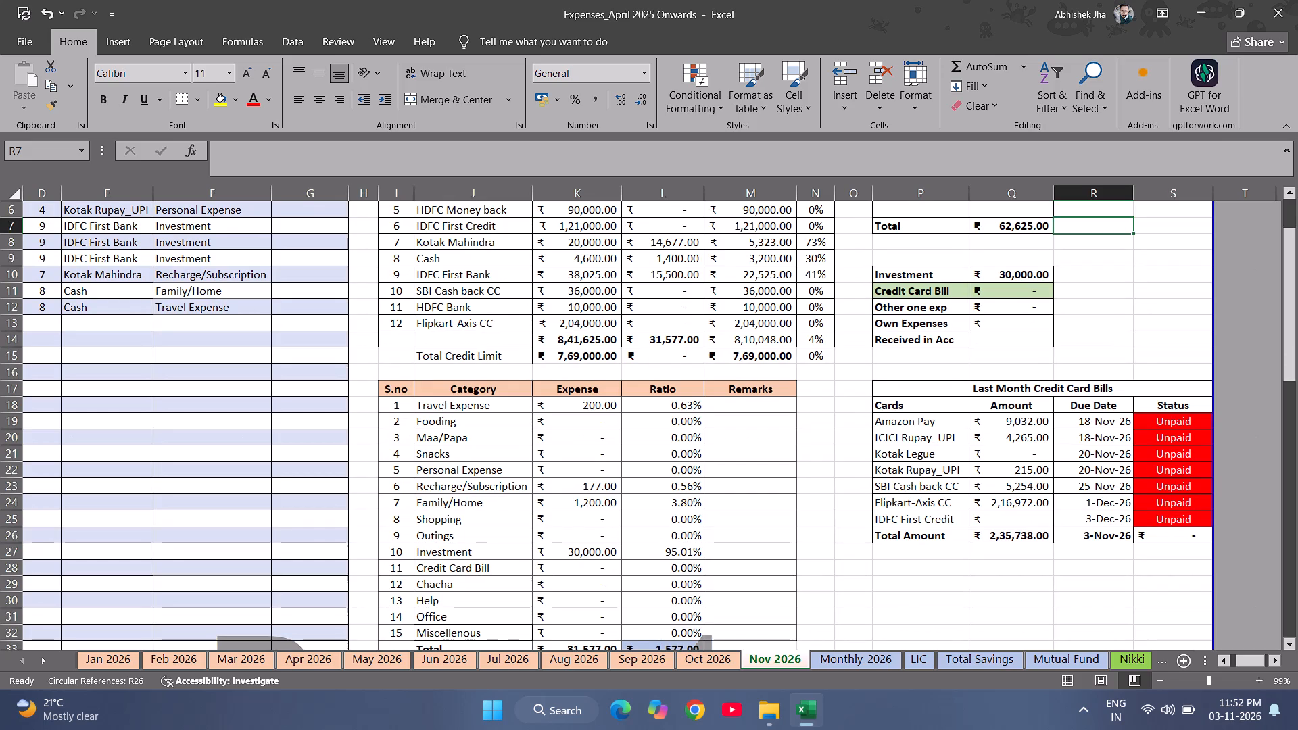
pyautogui.scroll(1, 1122, 328)
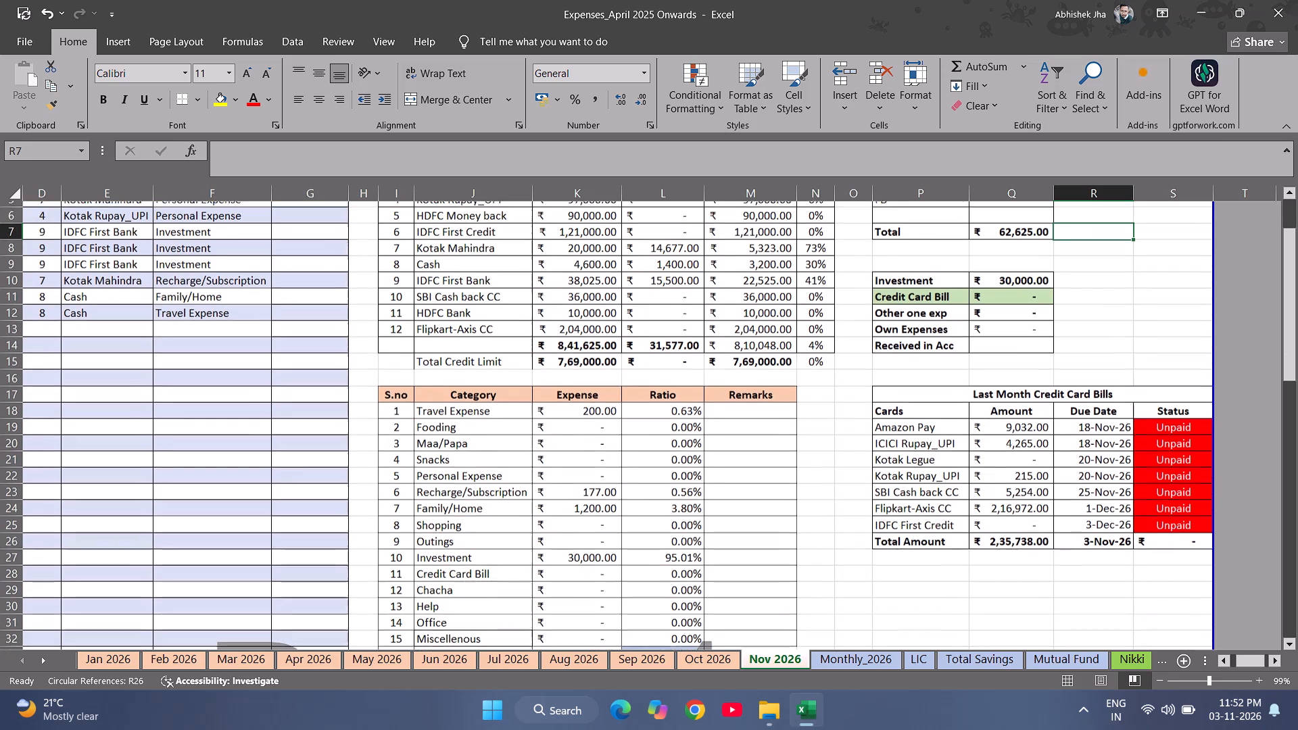
pyautogui.scroll(1, 1122, 328)
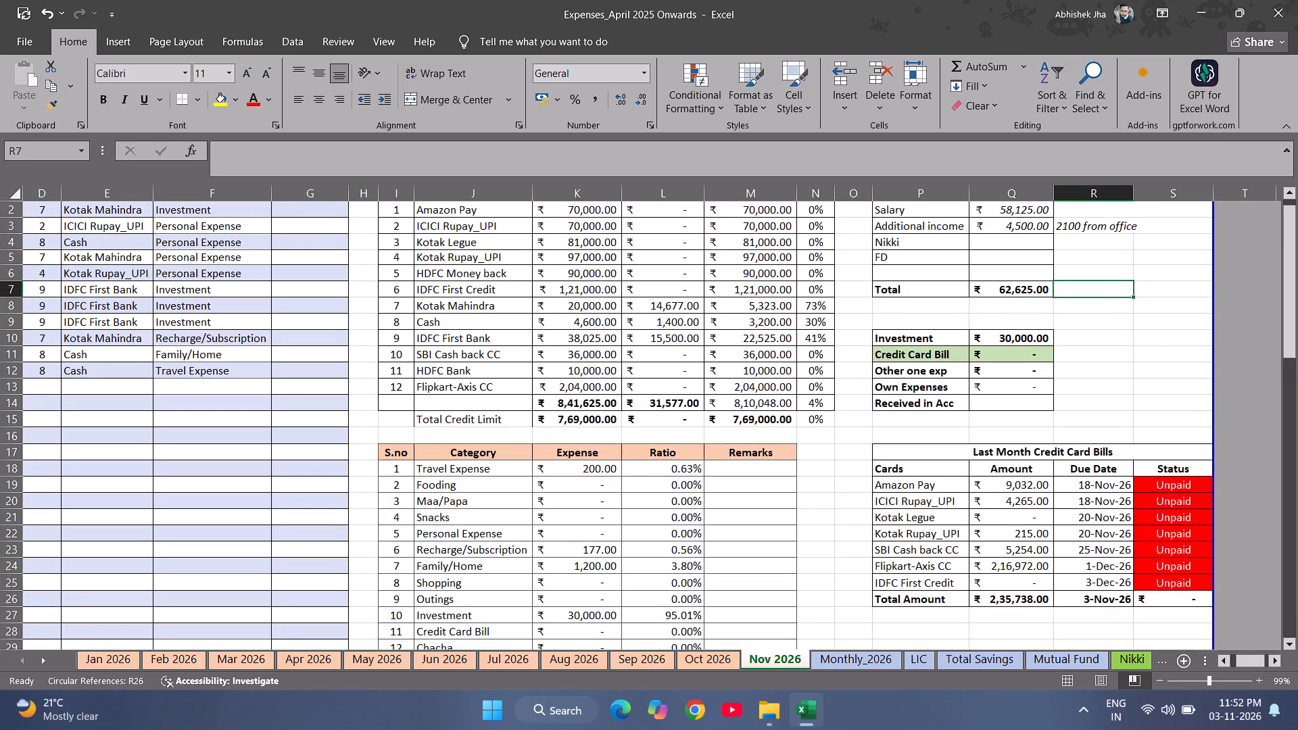
pyautogui.hscroll(3, 1122, 328)
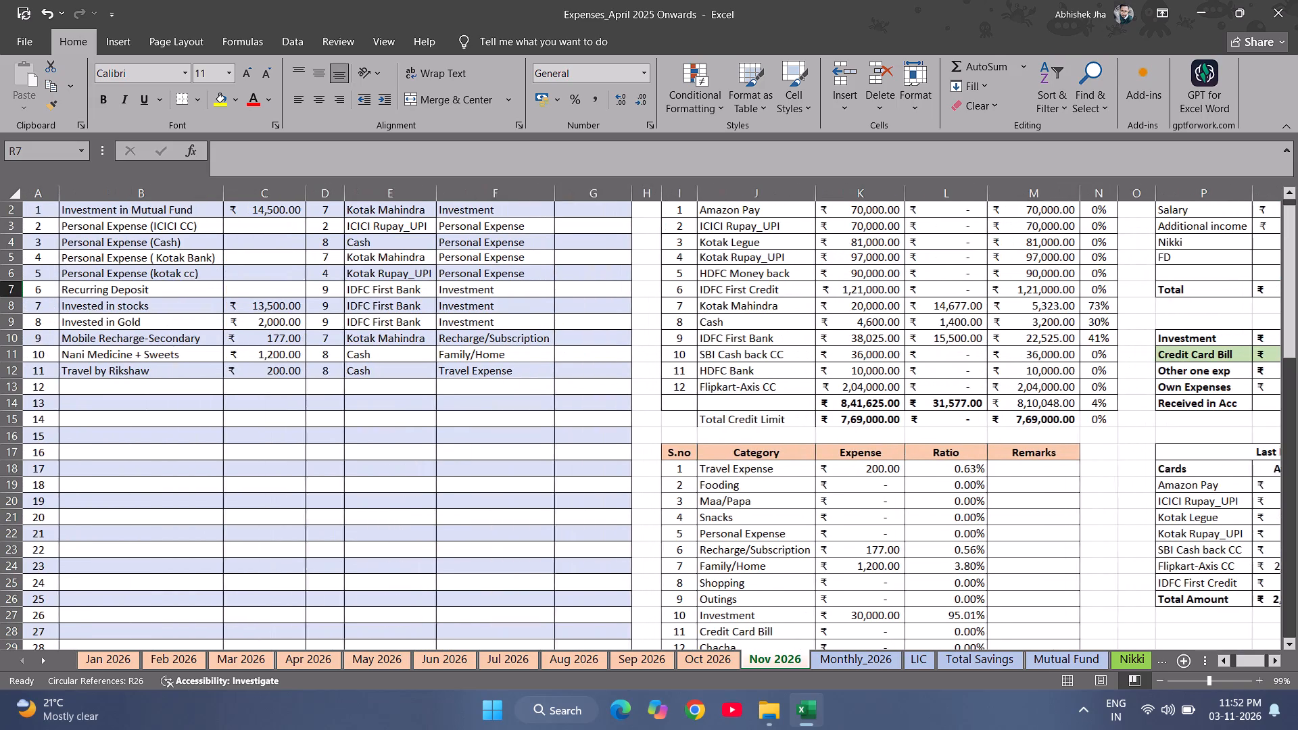
pyautogui.hscroll(2, 1122, 328)
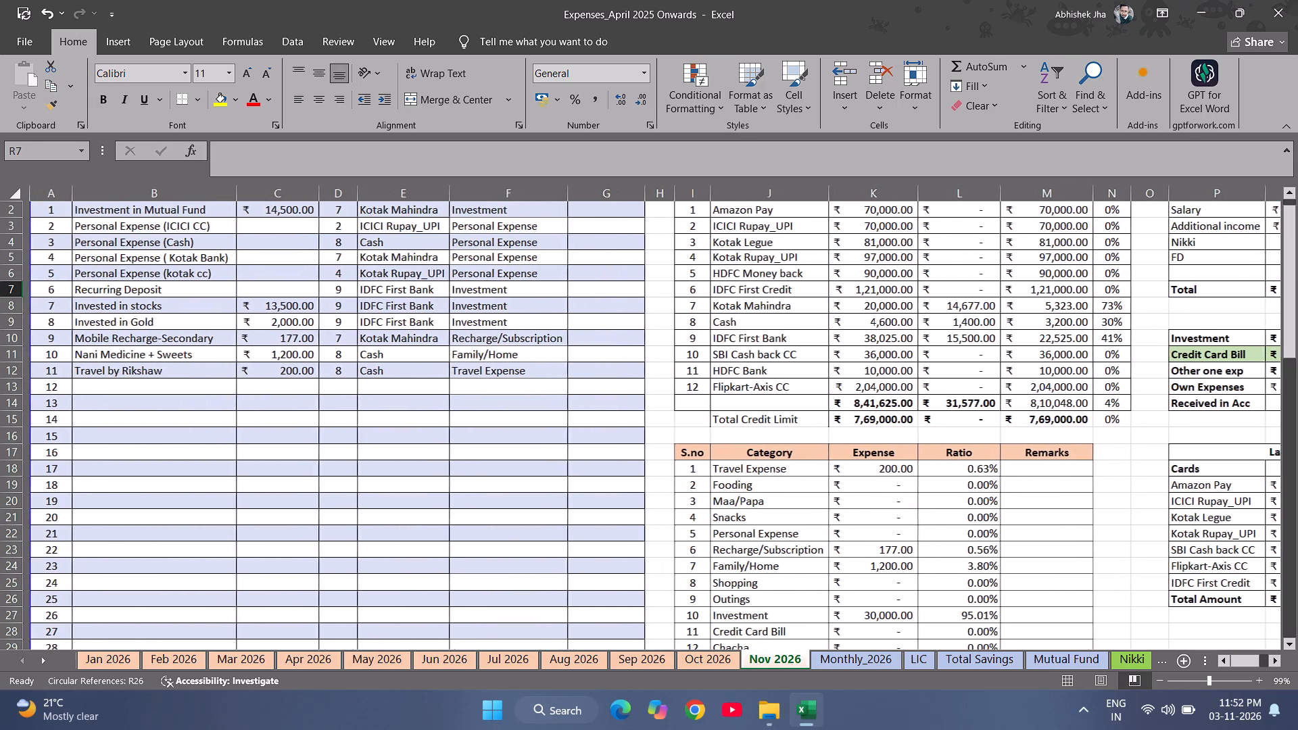
pyautogui.scroll(2, 1122, 328)
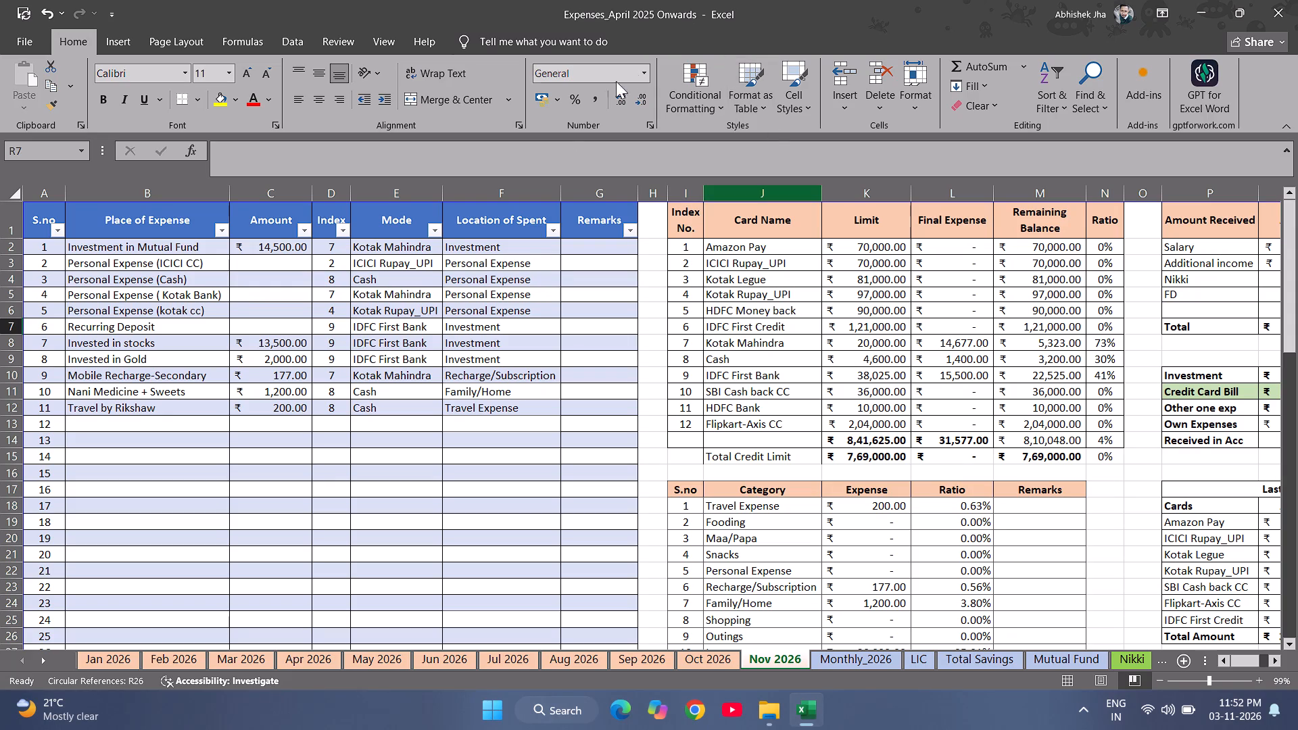
pyautogui.hscroll(1, 464, 410)
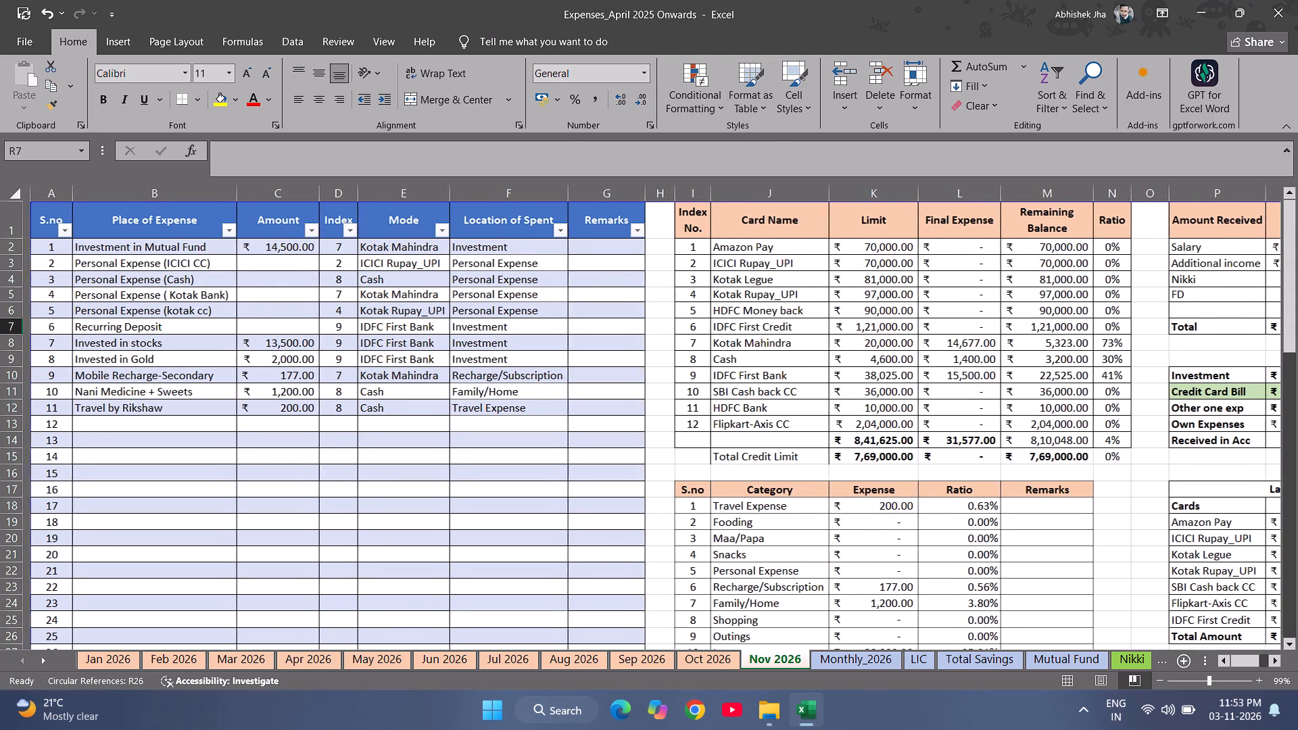
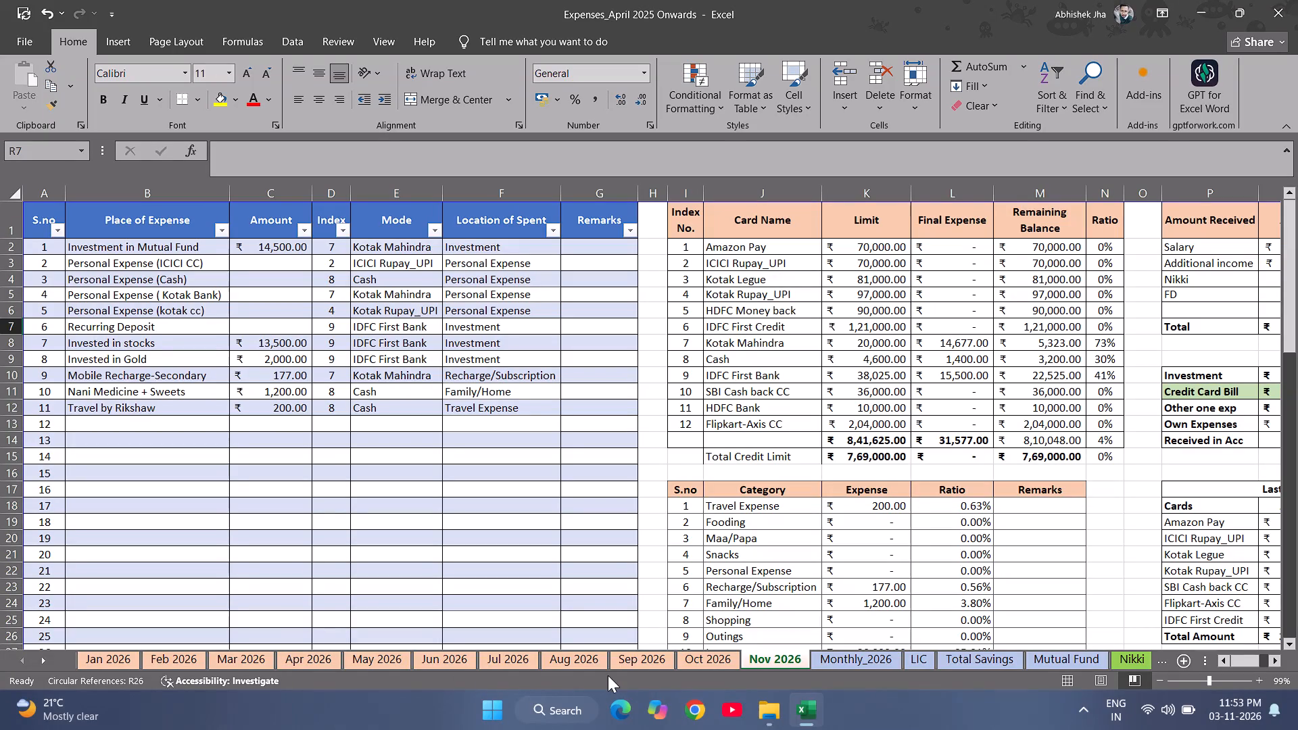
# Review the expense entries, card balances and category expenses on the Oct 2026 sheet.
pyautogui.click(717, 662)
pyautogui.scroll(-4, 186, 408)
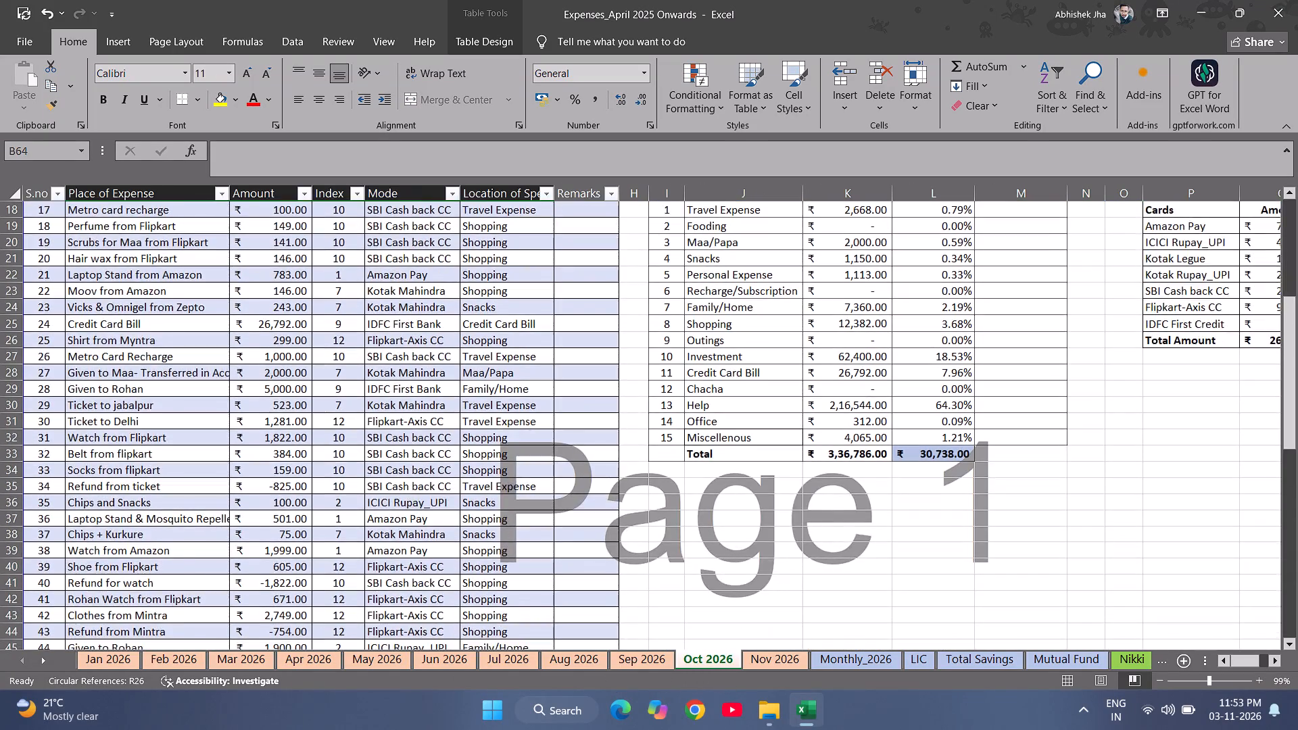
pyautogui.scroll(-6, 186, 408)
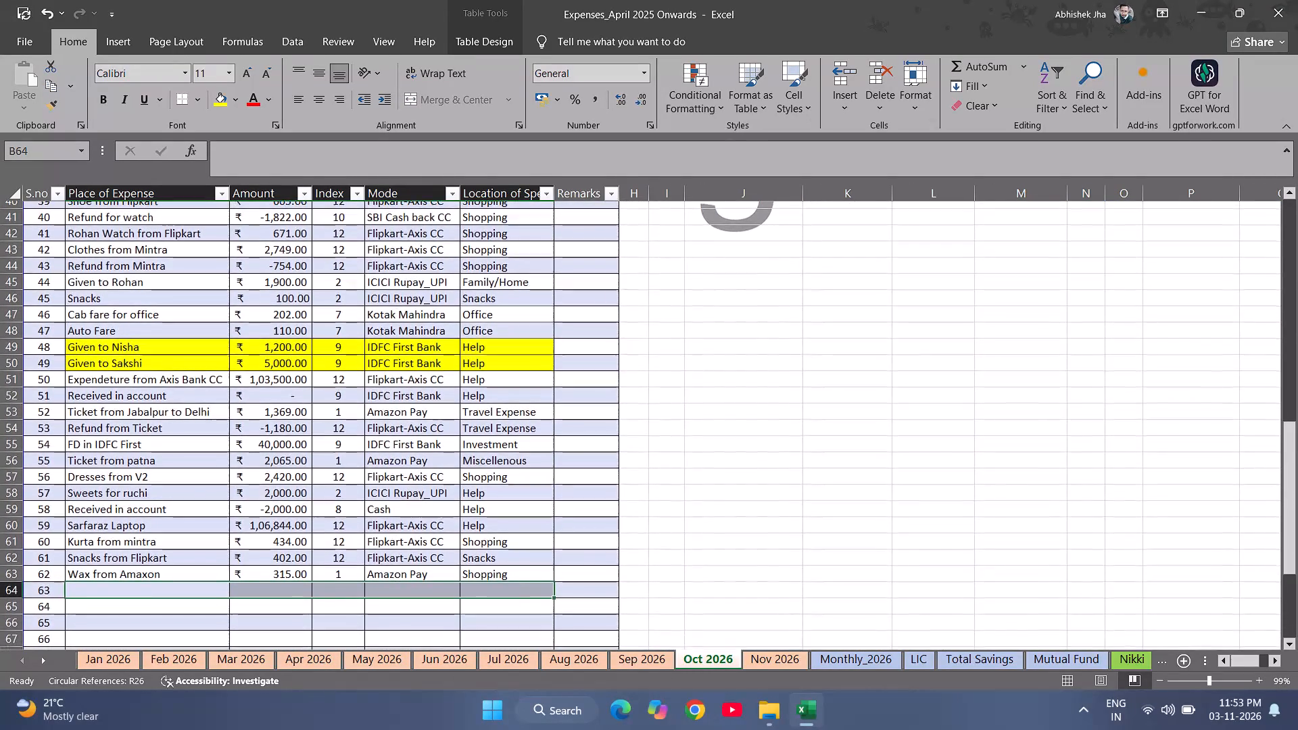
pyautogui.scroll(-2, 186, 408)
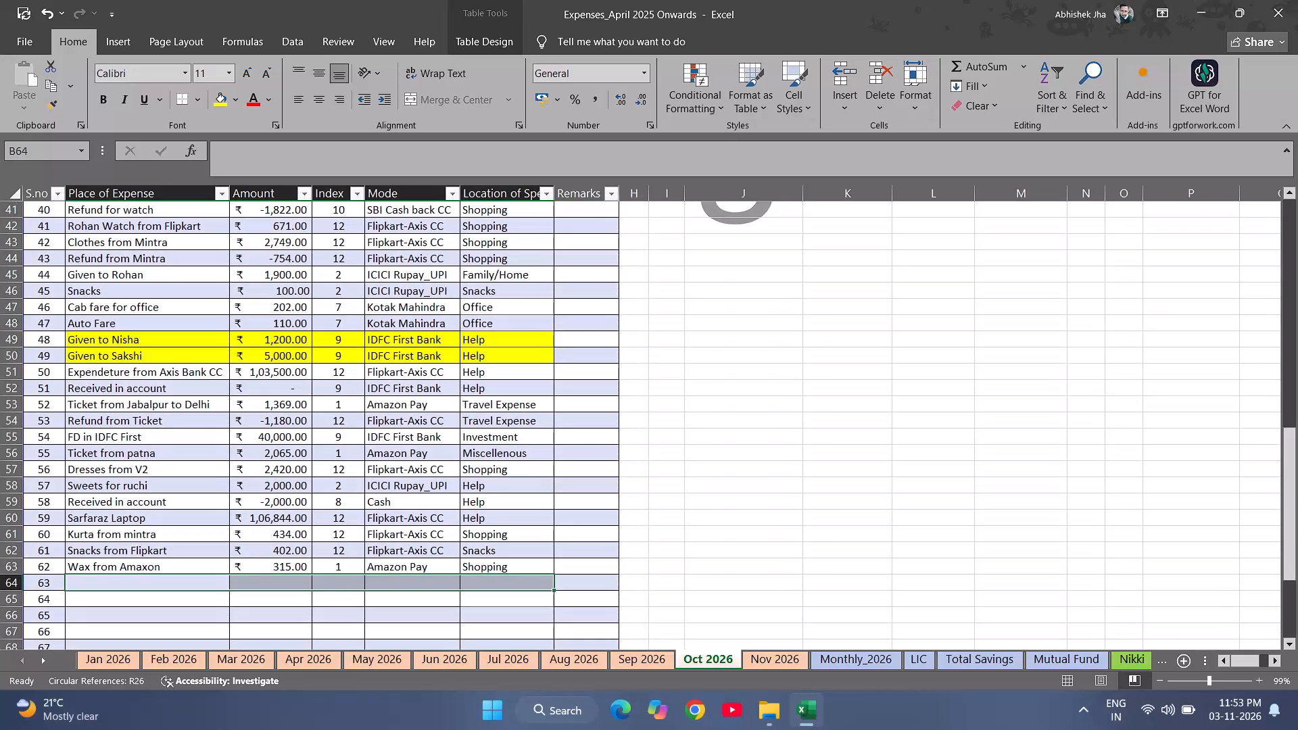
pyautogui.scroll(7, 186, 408)
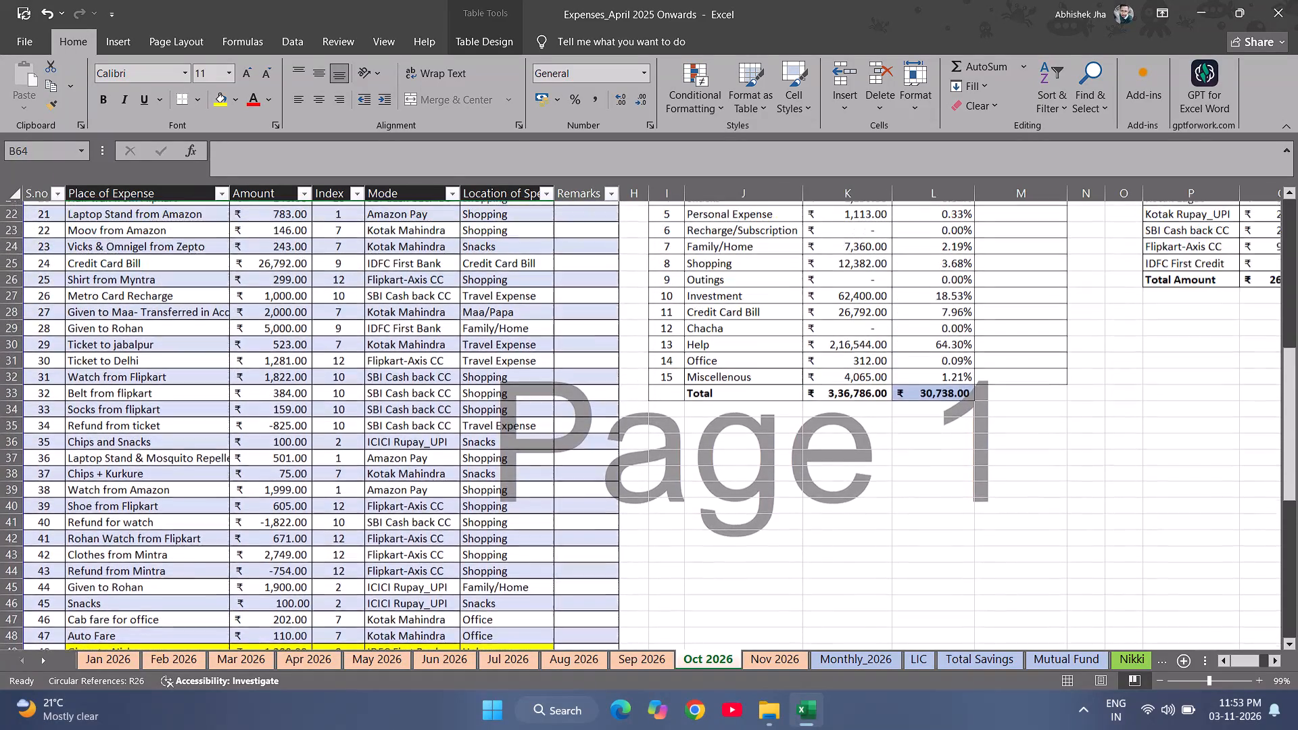
pyautogui.scroll(9, 186, 408)
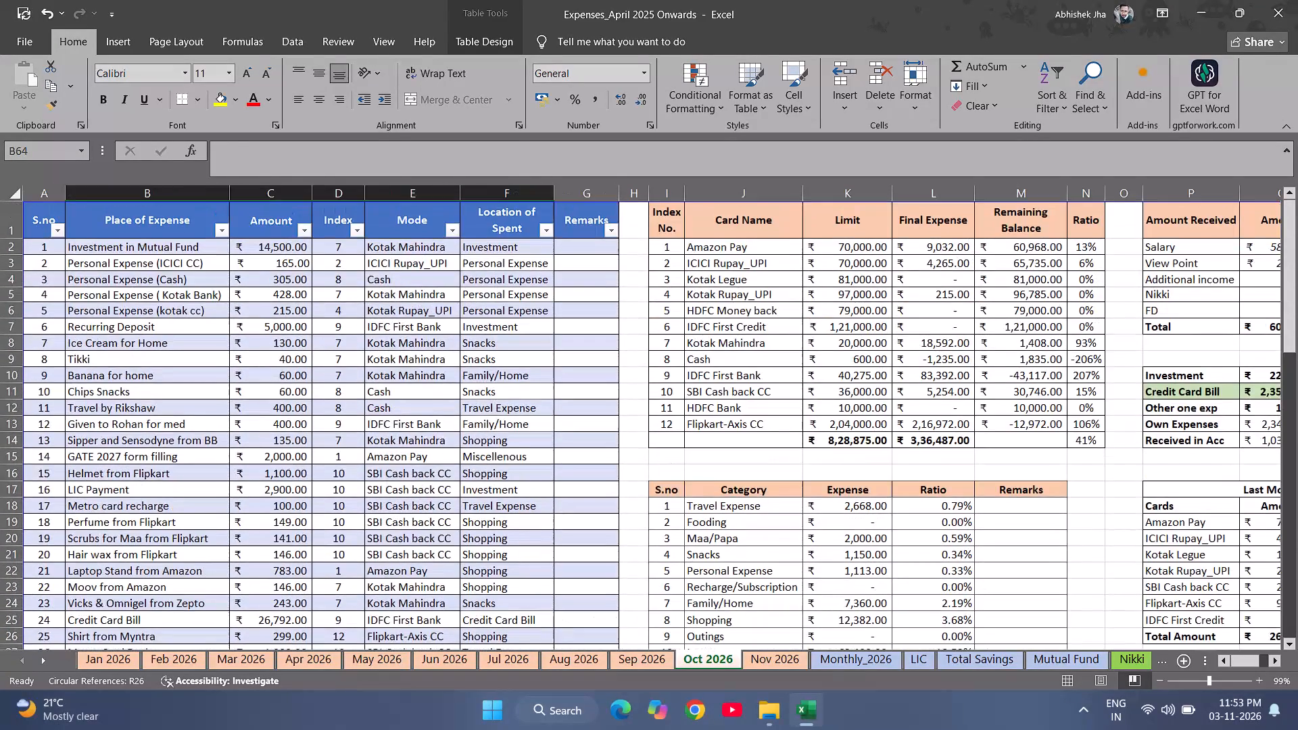
# Enter "Refund in Flipkart axis bank cc" as the Place of Expense in the first empty Oct 2026 row, S.no 63.
pyautogui.scroll(-7, 191, 424)
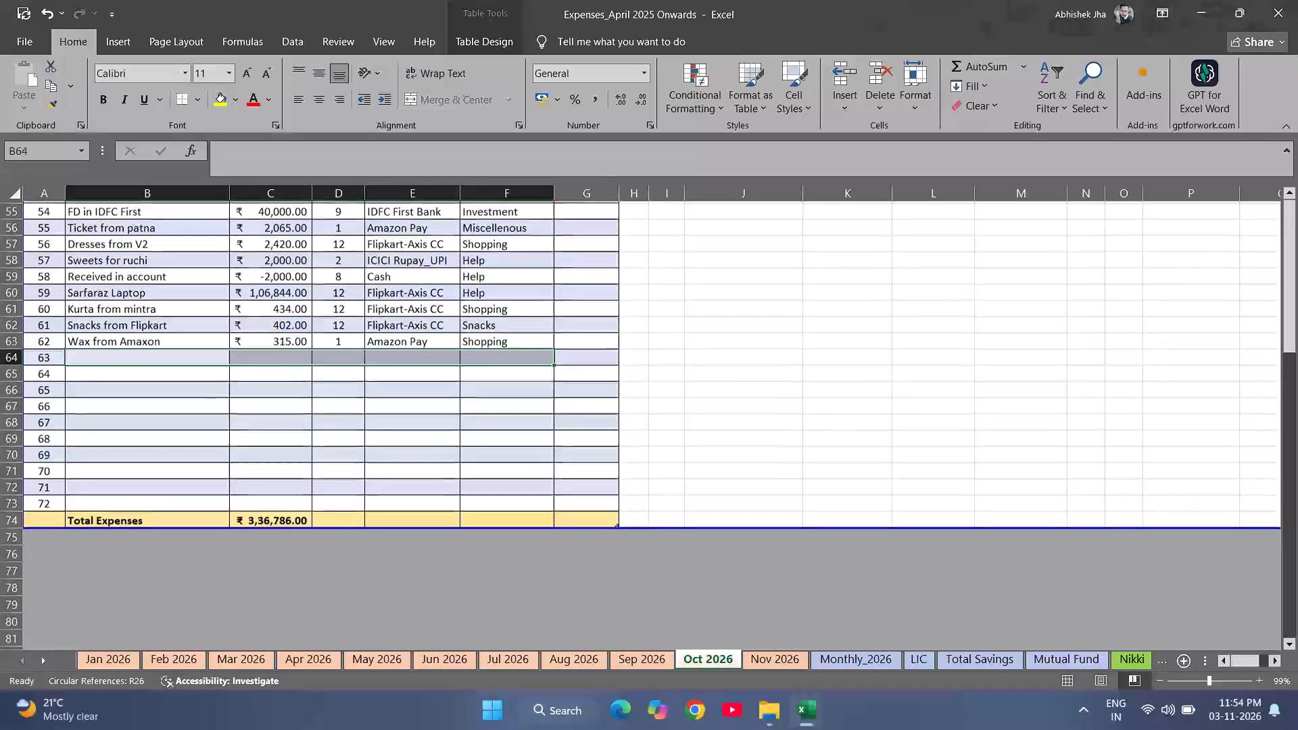
pyautogui.click(145, 391)
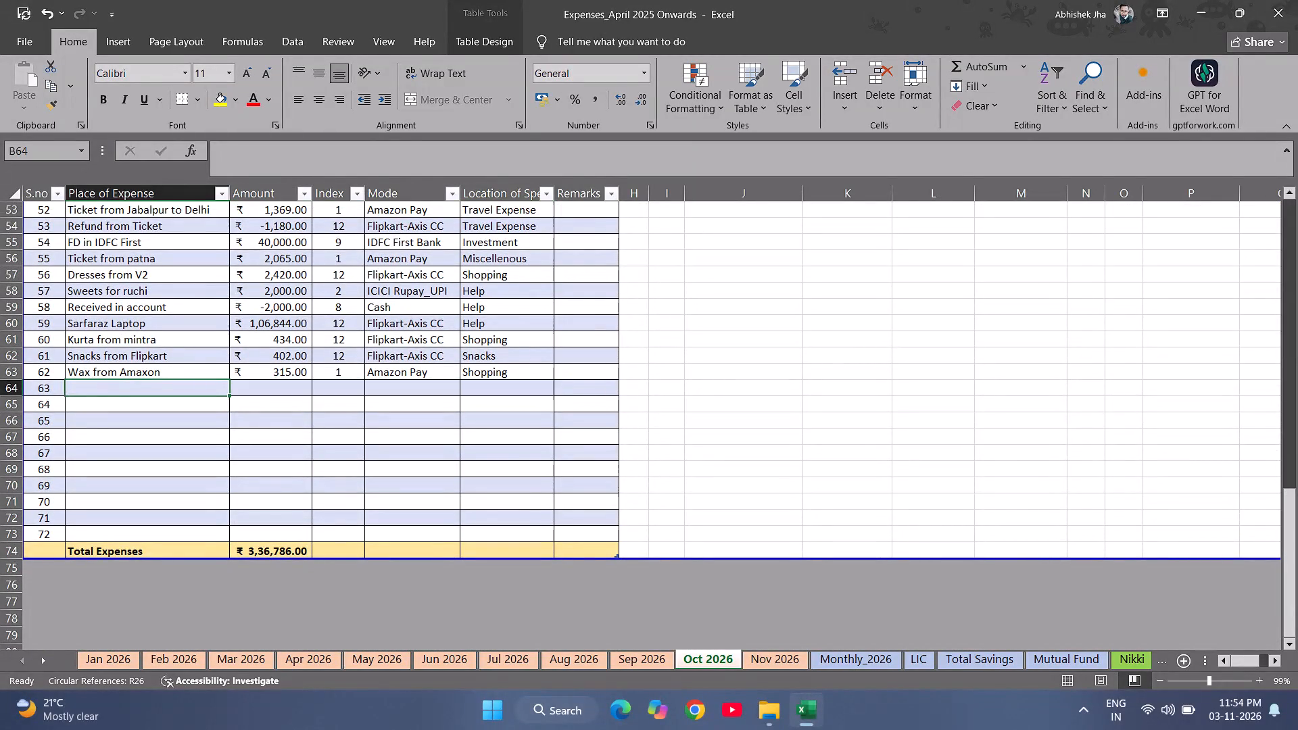
pyautogui.write('Refund i')
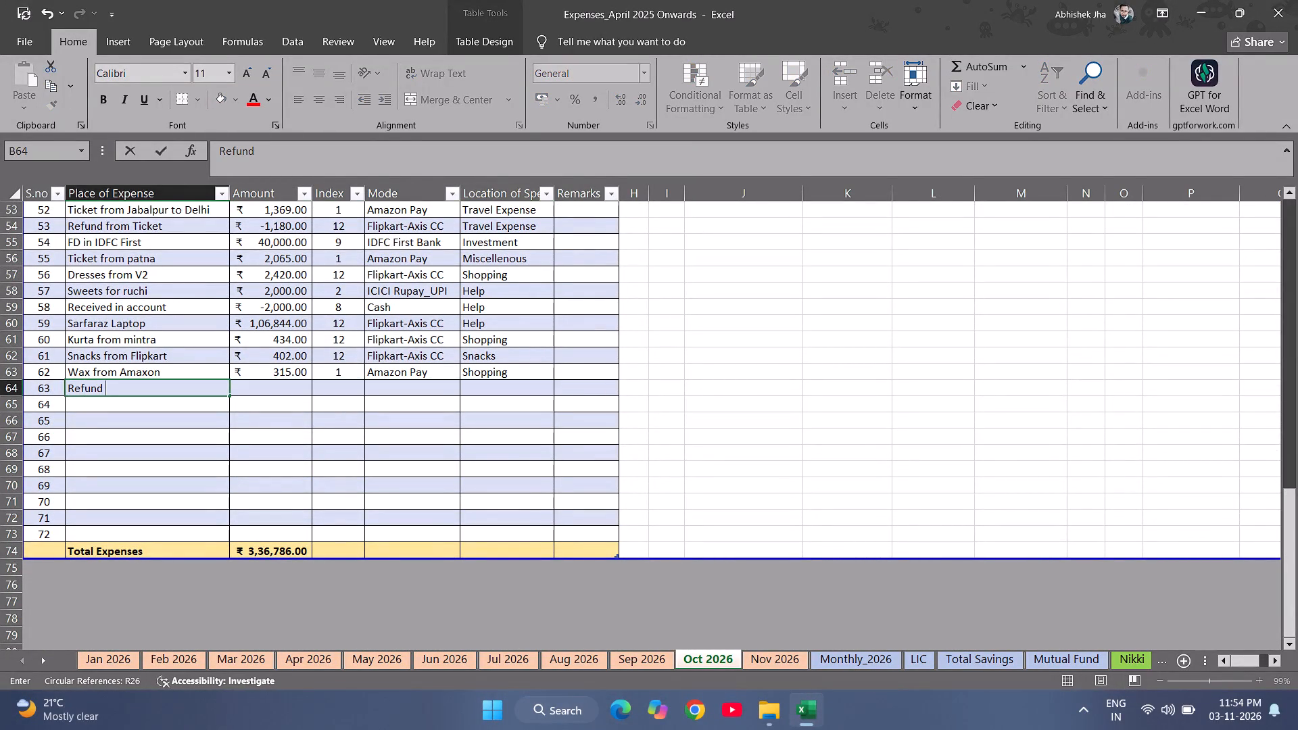
pyautogui.press('BackSpace')
pyautogui.write('in')
pyautogui.press('space')
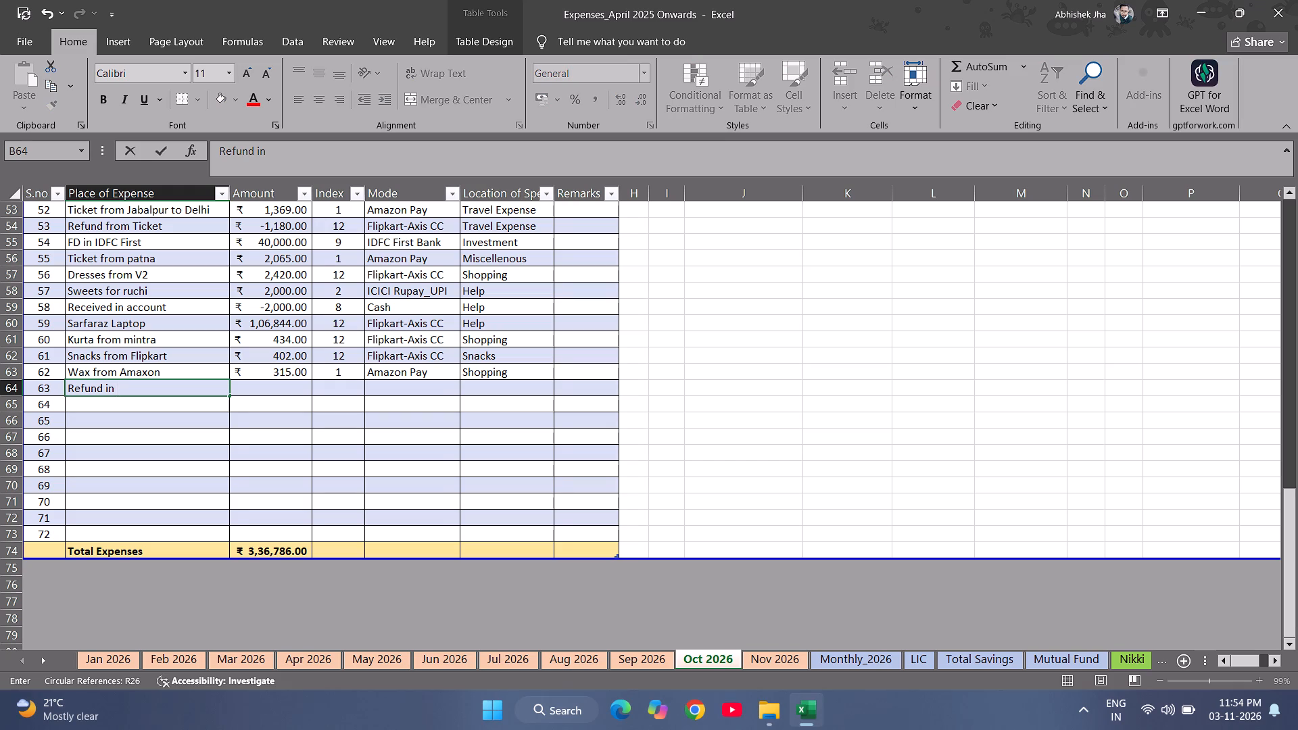
pyautogui.write('Flik')
pyautogui.press('BackSpace')
pyautogui.write('pkart axis bank cc')
pyautogui.press('Return')
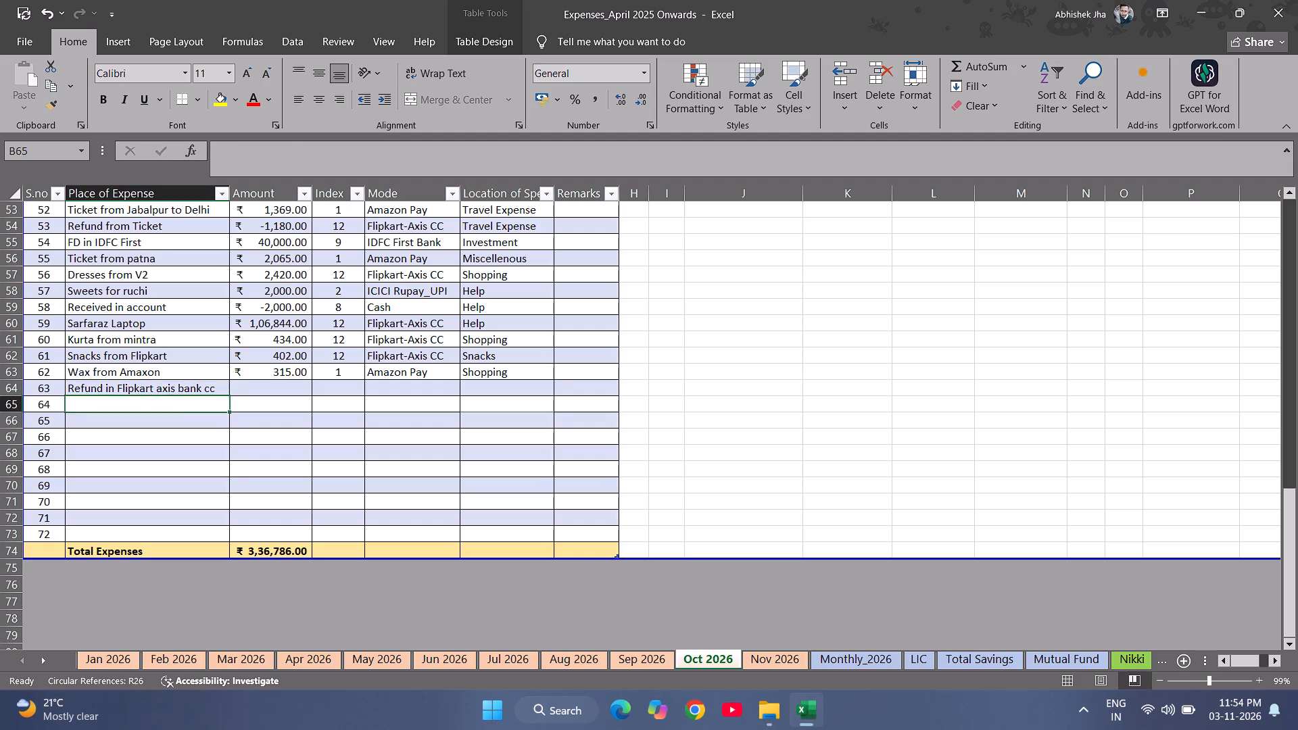
# Check the Sep 2026 expense list down to its last entries, including the Axis Bank CC refund.
pyautogui.press('Up')
pyautogui.press('Right')
pyautogui.press('=')
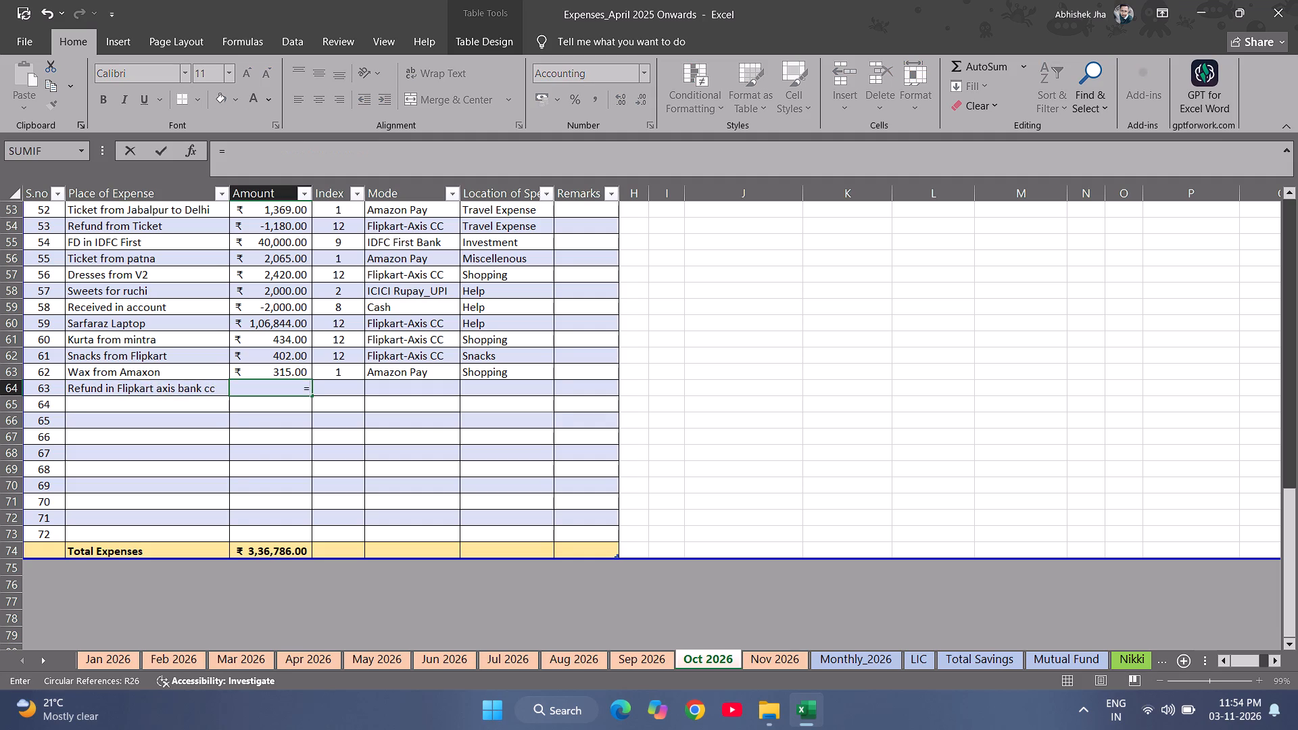
pyautogui.press('Escape')
pyautogui.press('-')
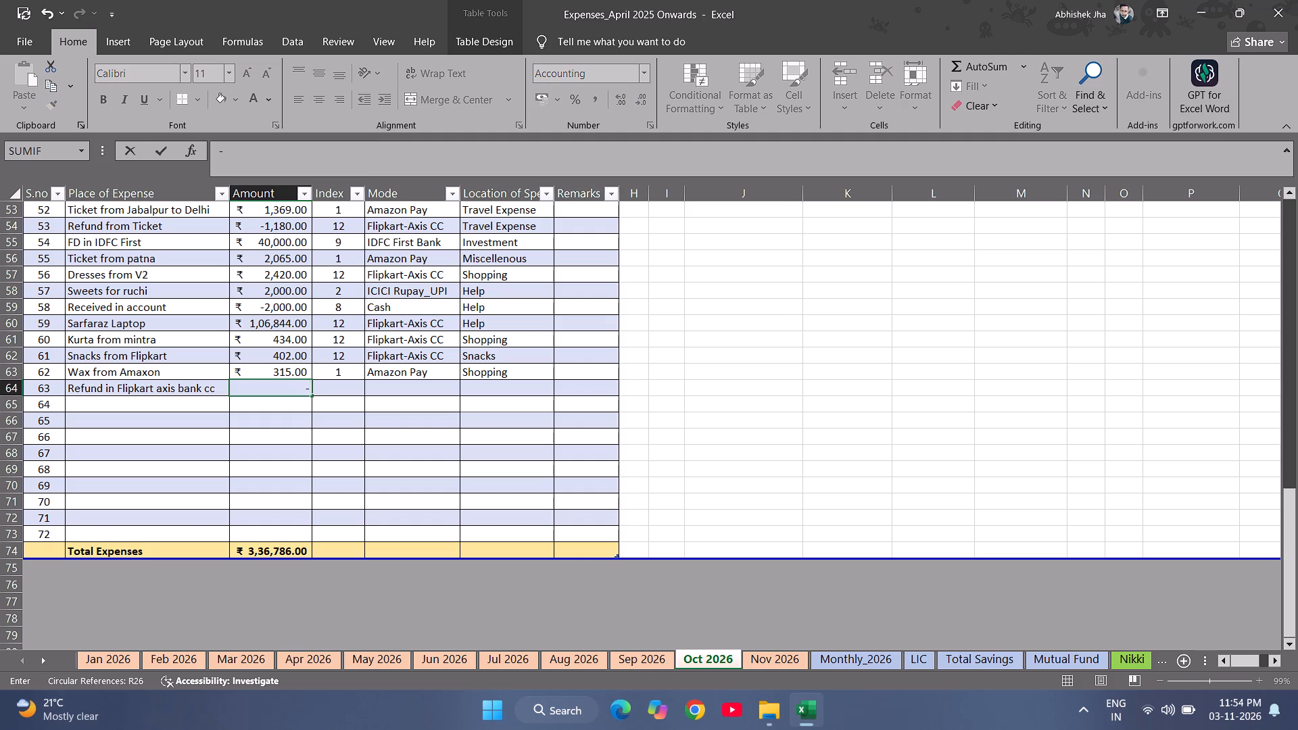
pyautogui.click(660, 656)
pyautogui.hscroll(4, 456, 442)
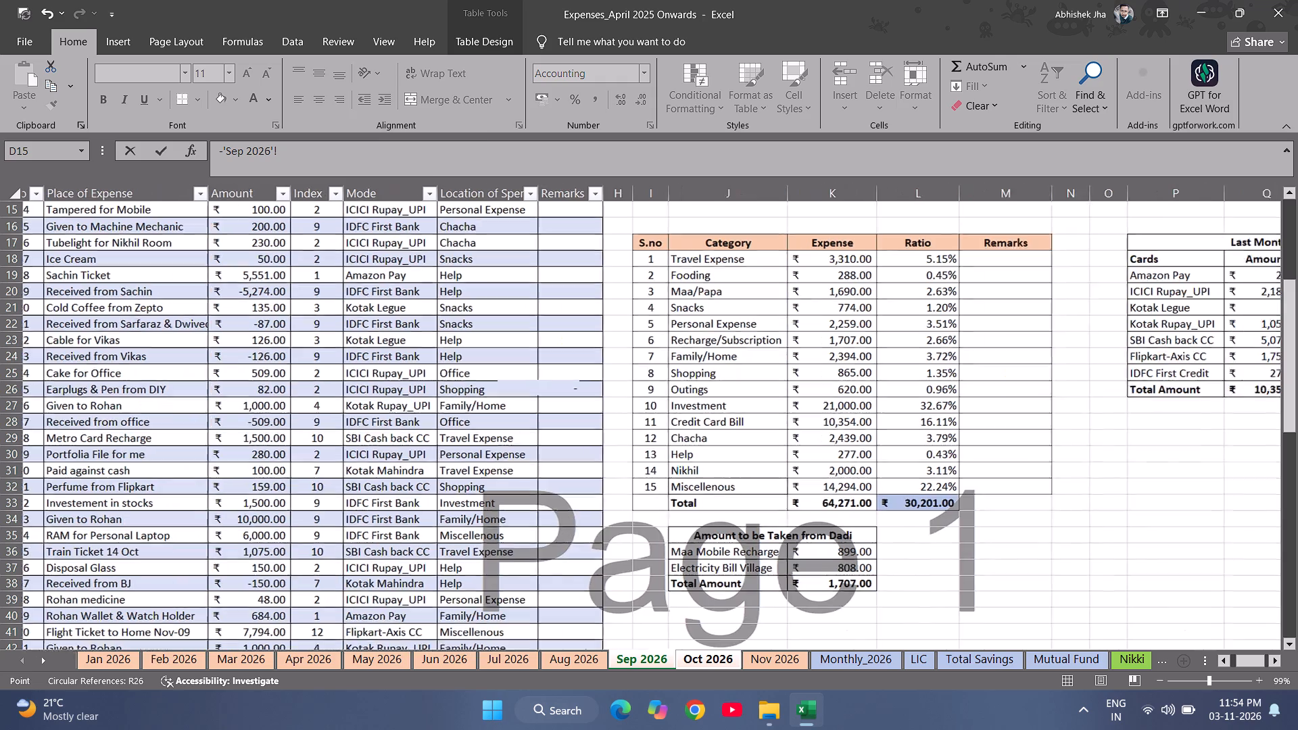
pyautogui.hscroll(3, 456, 442)
pyautogui.scroll(3, 456, 442)
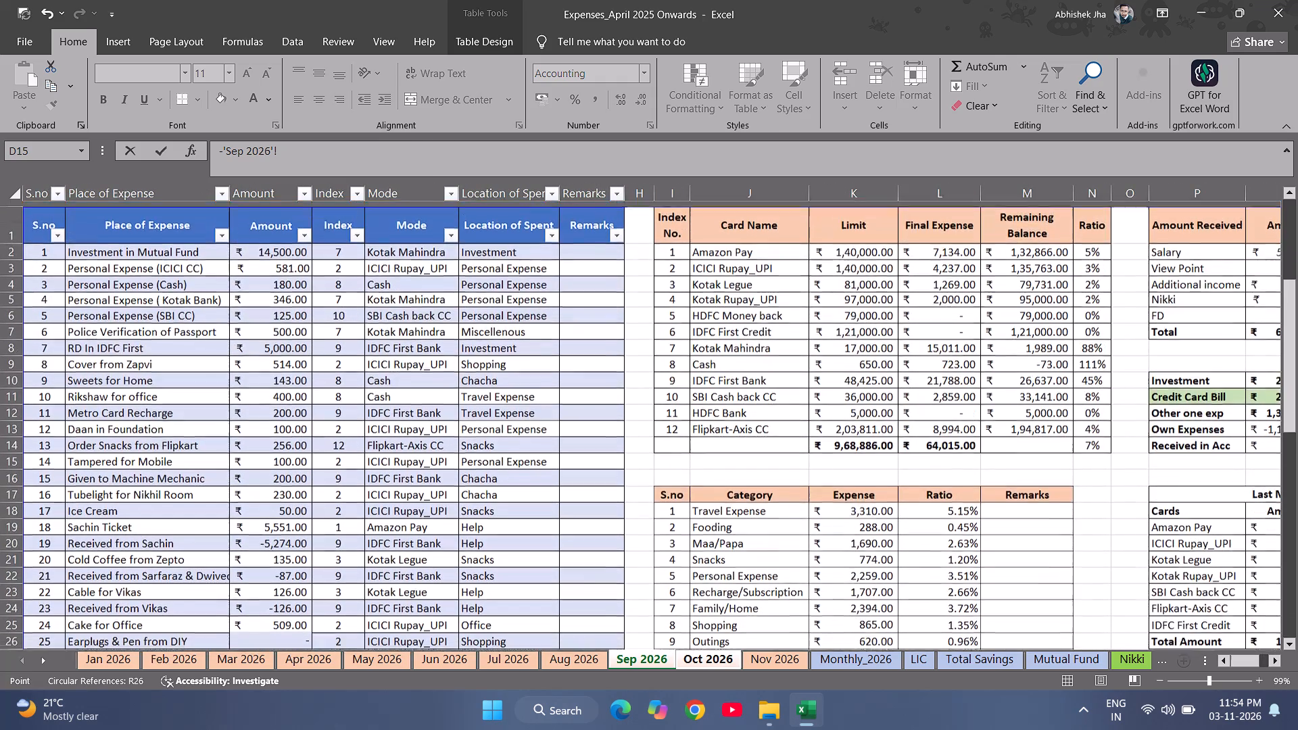
pyautogui.scroll(-5, 456, 442)
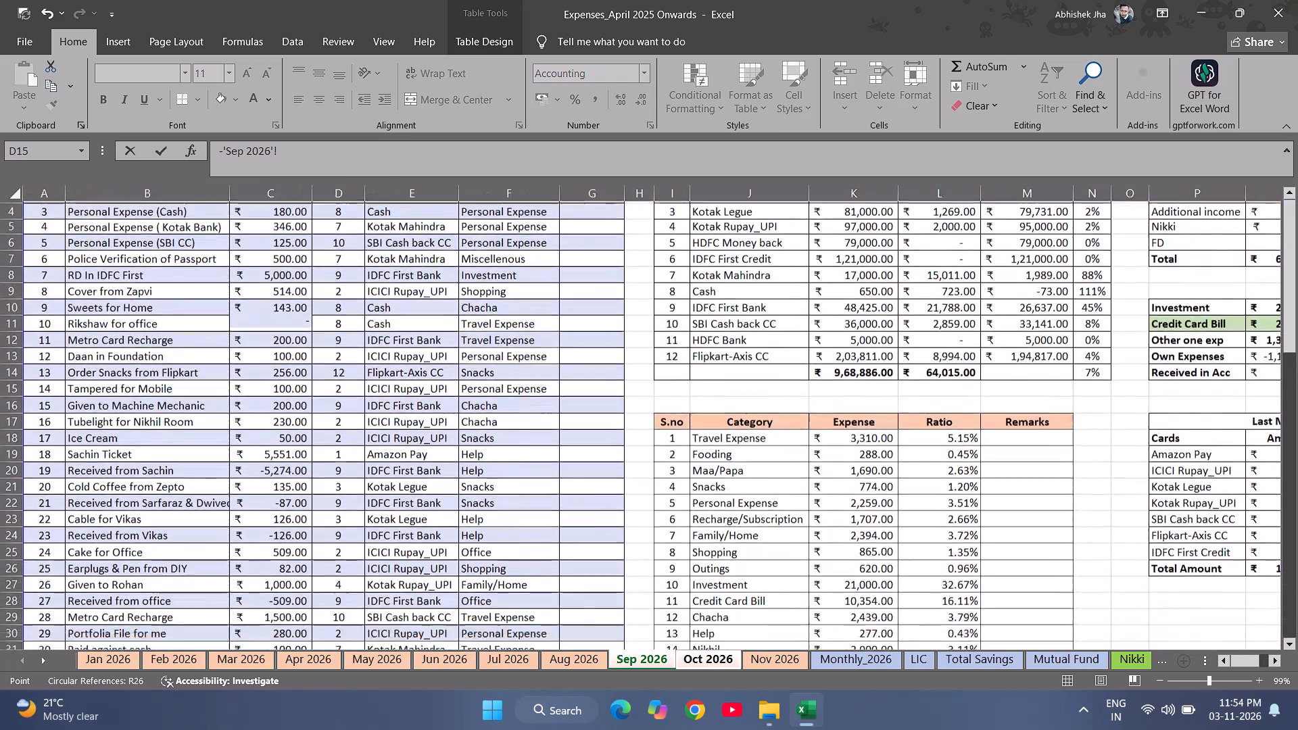
pyautogui.scroll(-7, 456, 442)
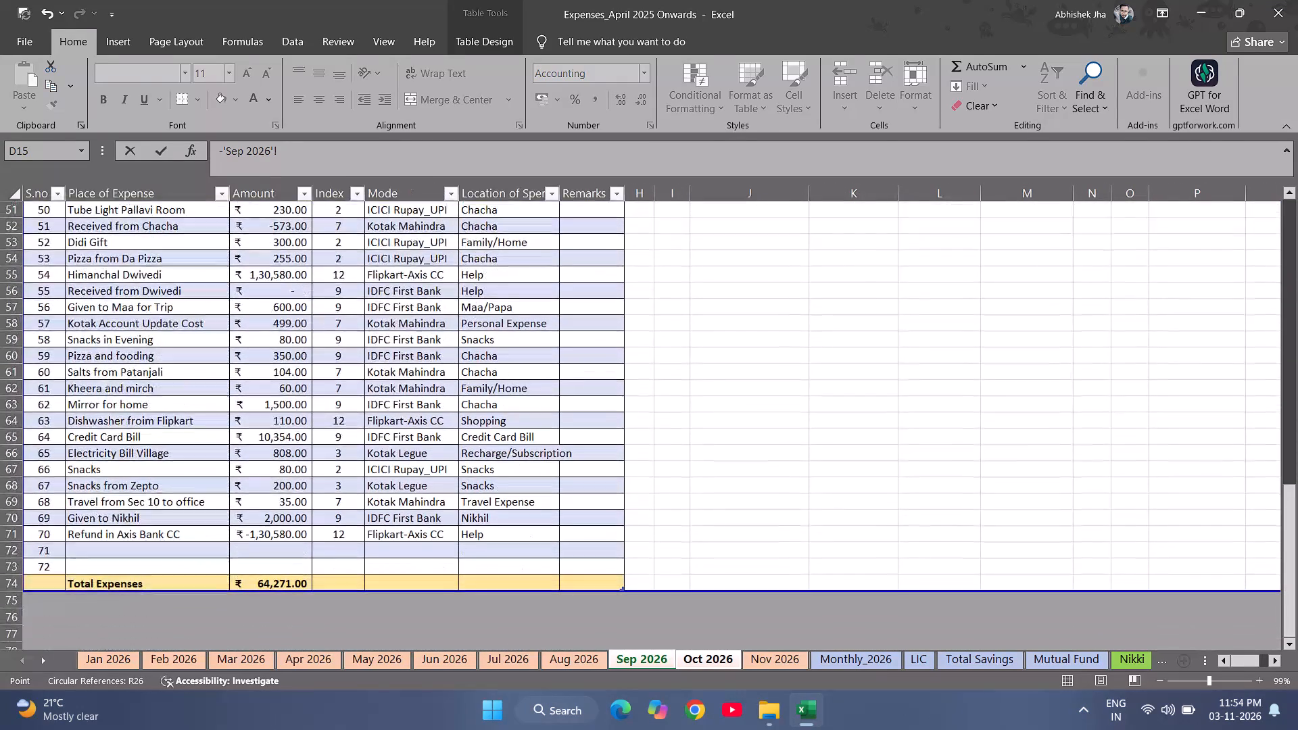
pyautogui.scroll(-1, 456, 442)
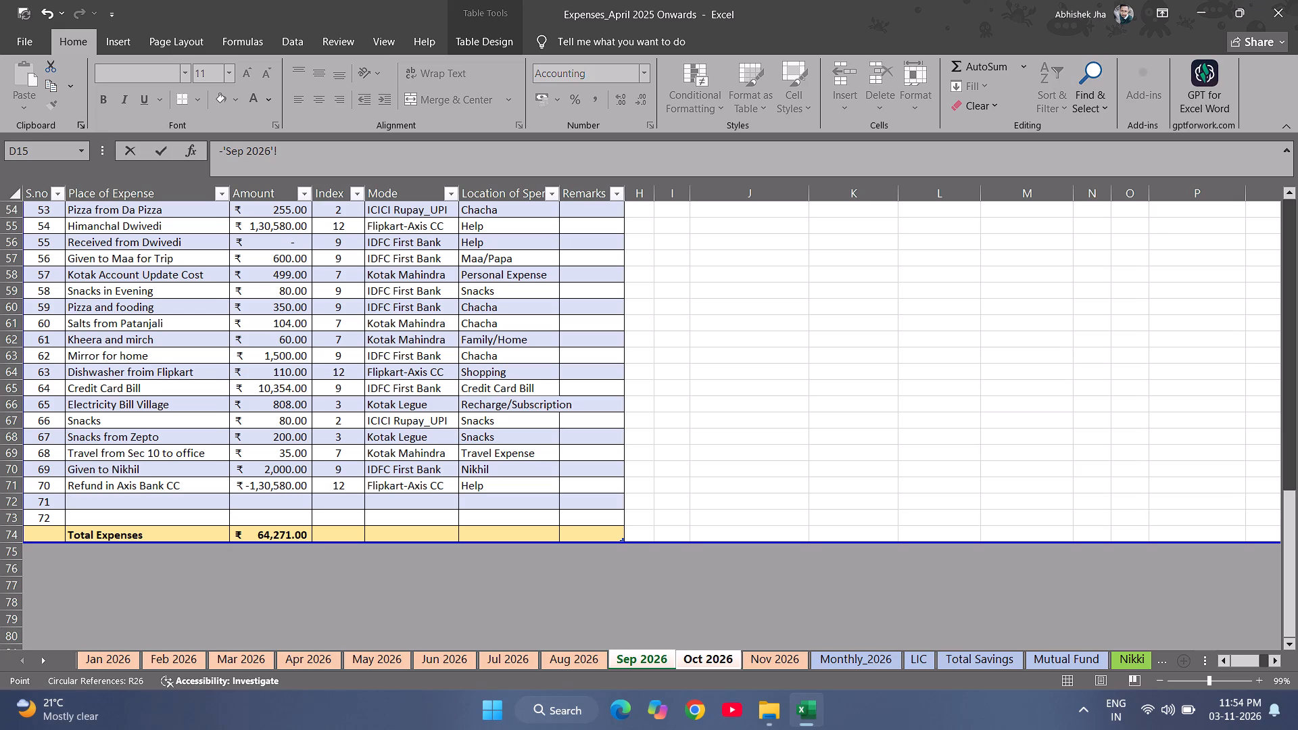
pyautogui.press('Escape')
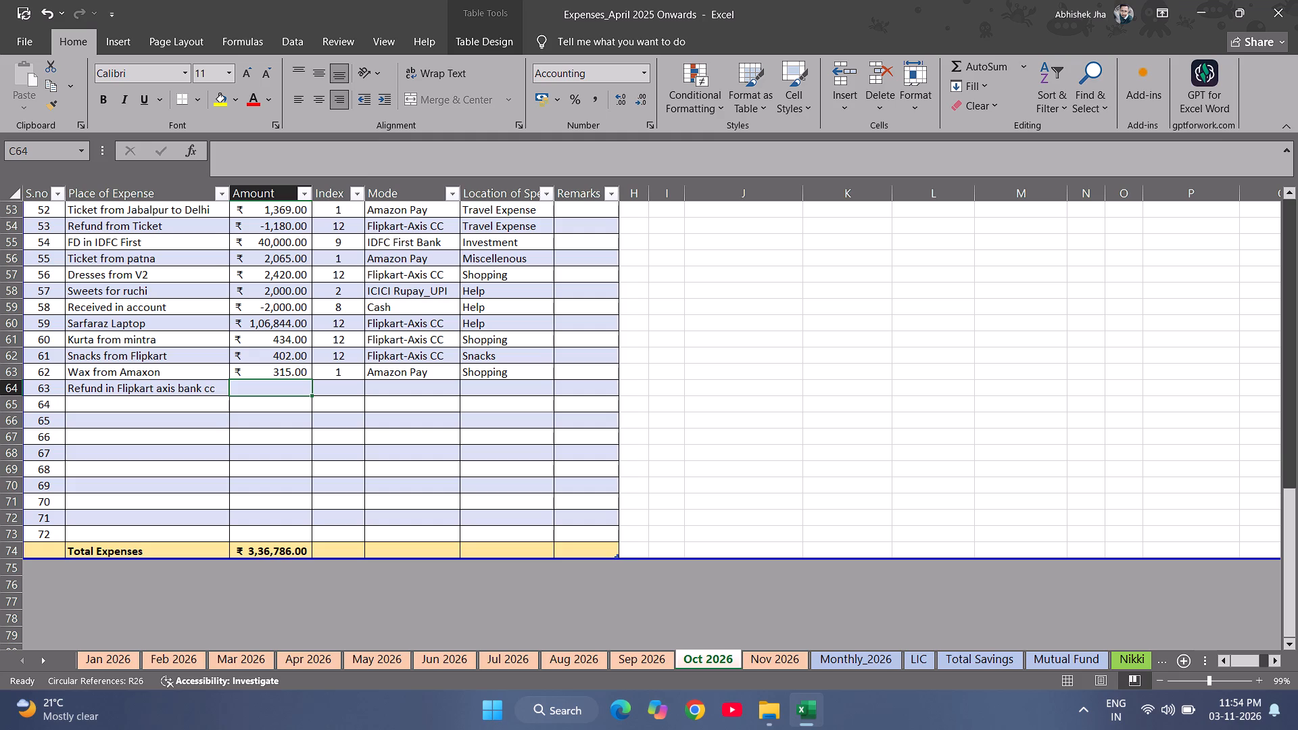
# Set the Oct 2026 refund's amount to -50000 and index to 12, and fill its Mode cell down from the row above.
pyautogui.press('-')
pyautogui.write('50000')
pyautogui.press('Return')
pyautogui.press('Up')
pyautogui.press('Right')
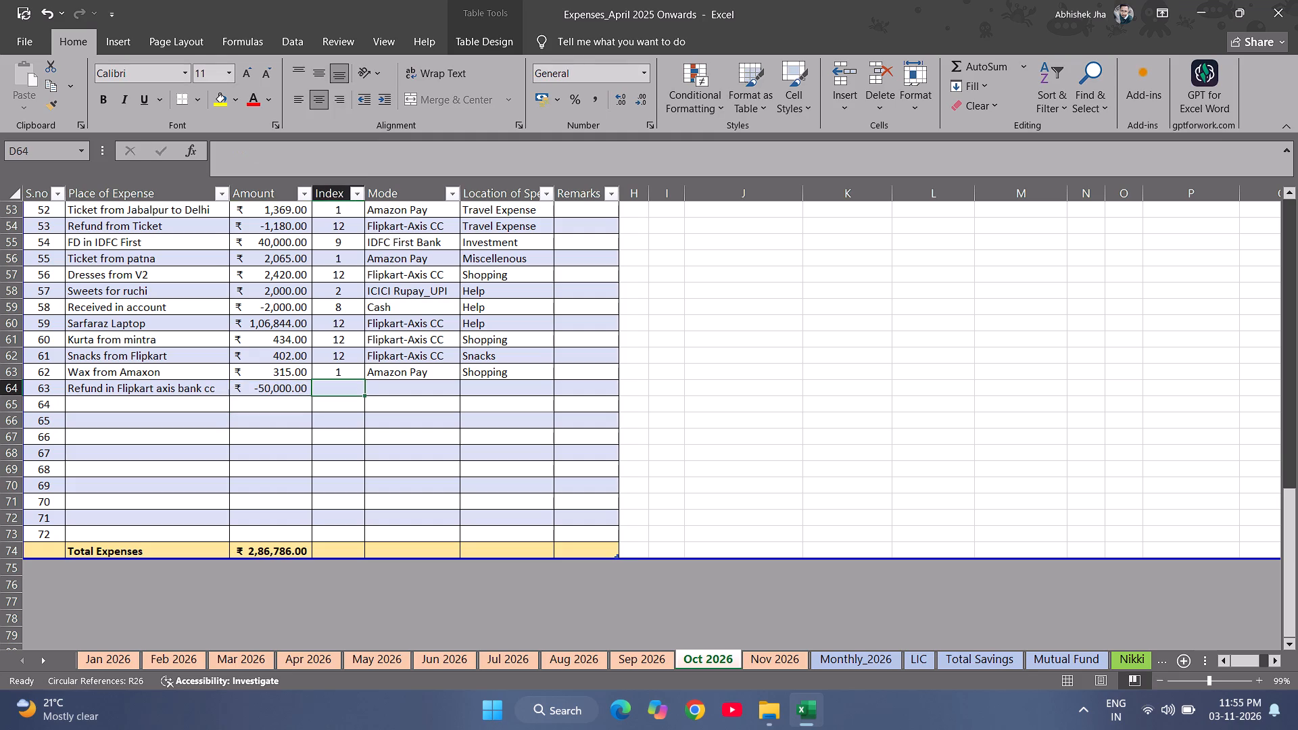
pyautogui.write('12')
pyautogui.press('Right')
pyautogui.press('Right')
pyautogui.press('Left')
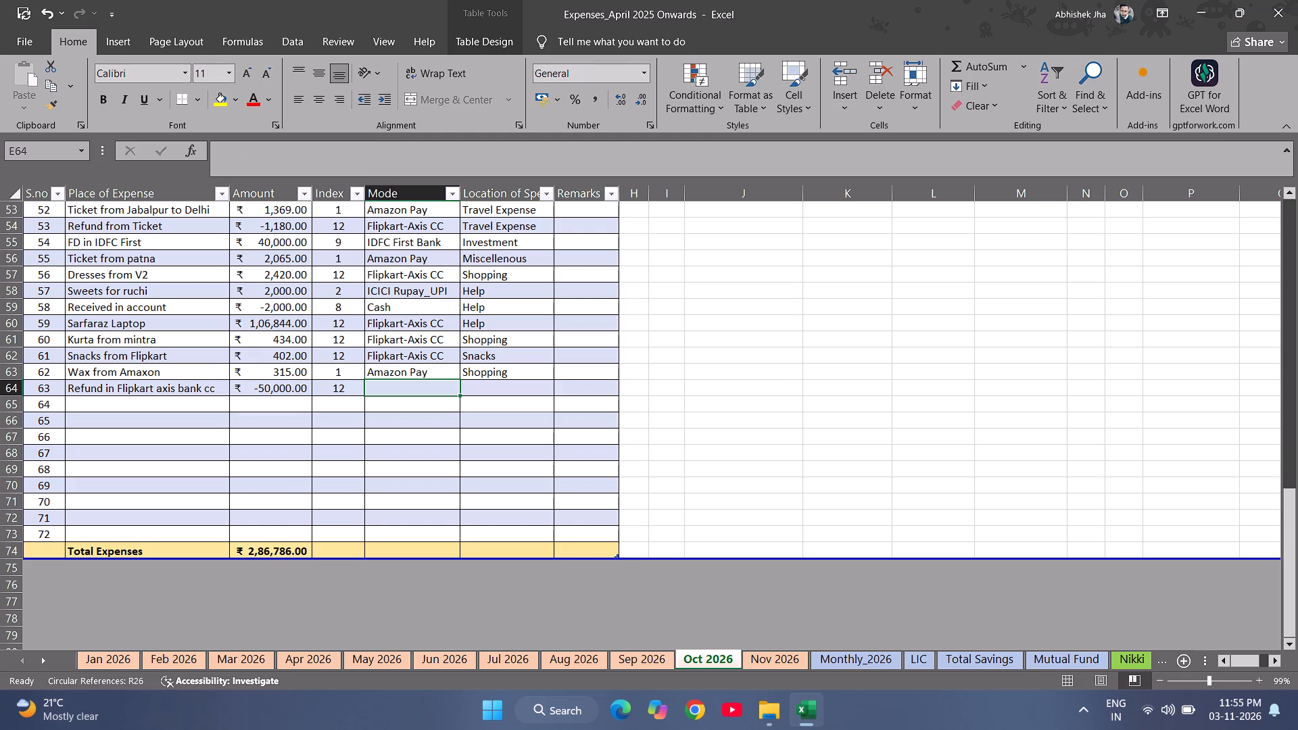
pyautogui.hotkey('ctrl', 'd')
pyautogui.press('Right')
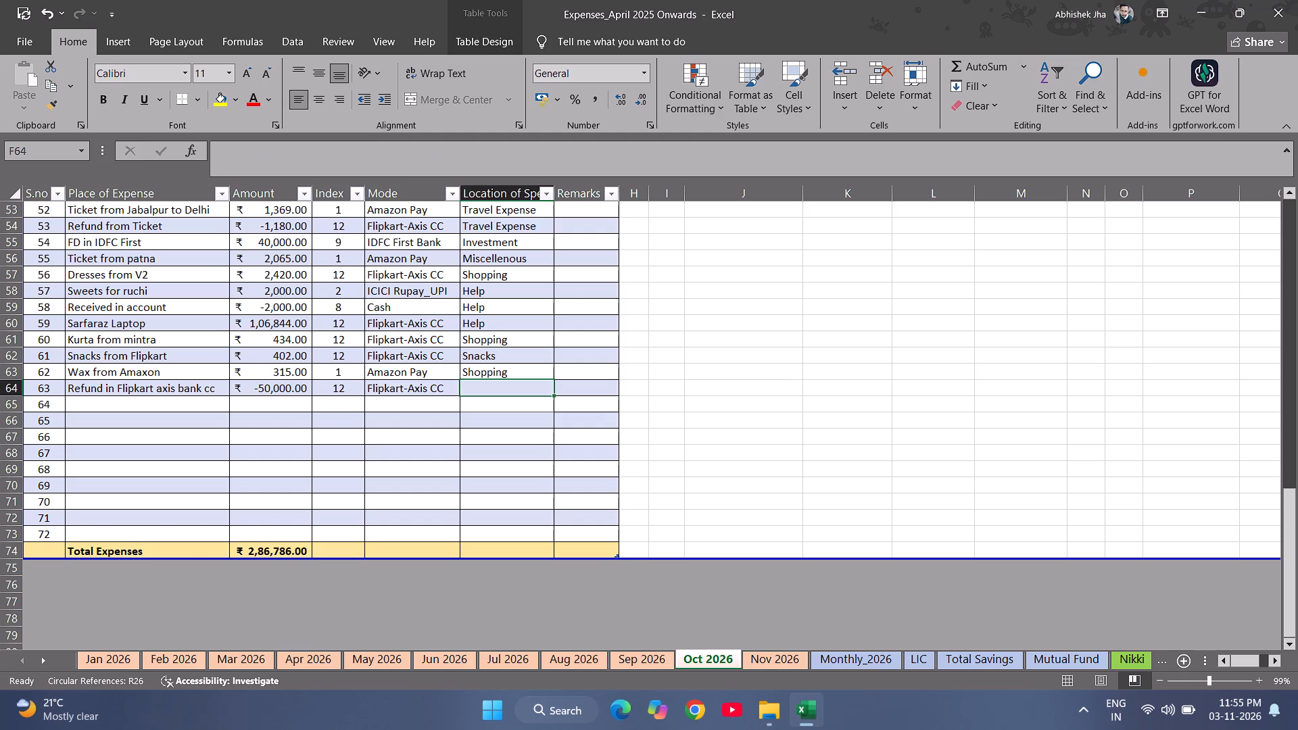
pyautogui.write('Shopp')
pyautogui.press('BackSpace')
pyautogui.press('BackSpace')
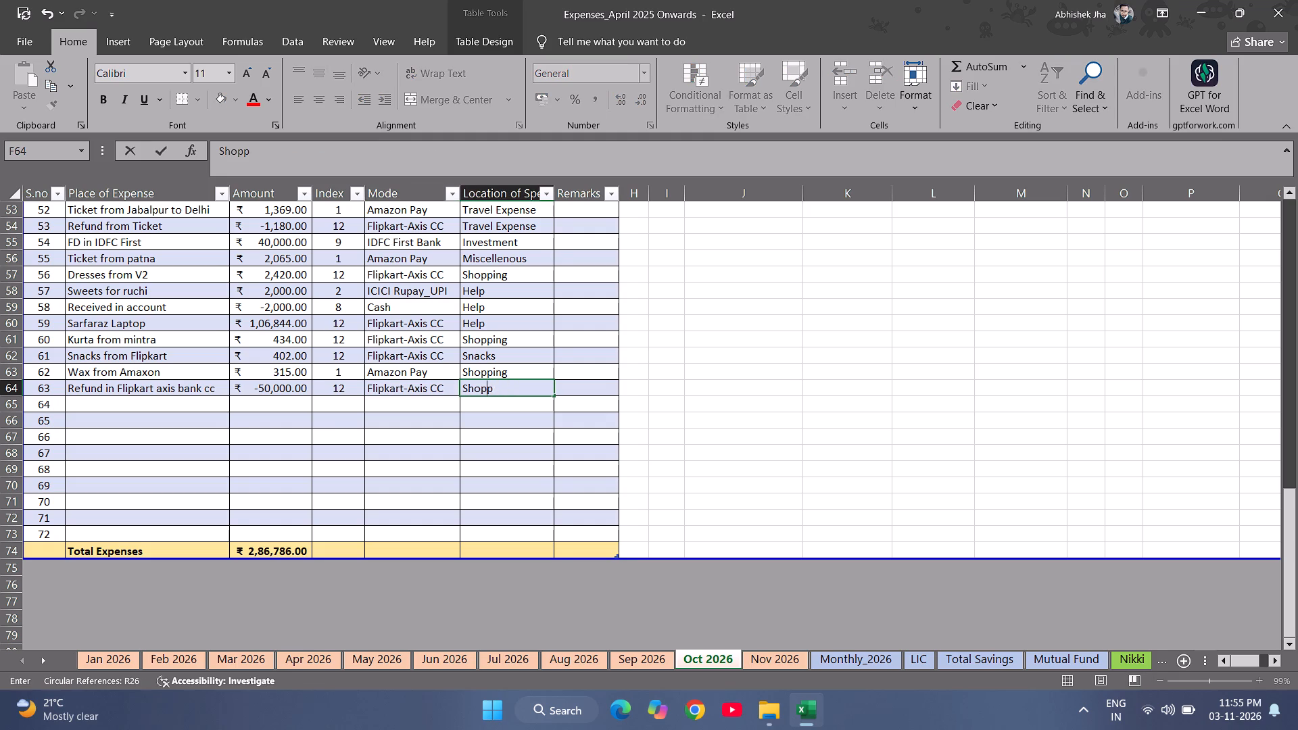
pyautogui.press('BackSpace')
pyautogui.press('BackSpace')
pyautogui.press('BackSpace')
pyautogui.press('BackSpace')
# Enter Help as the refund's Location of Spent in F64.
pyautogui.scroll(1, 336, 420)
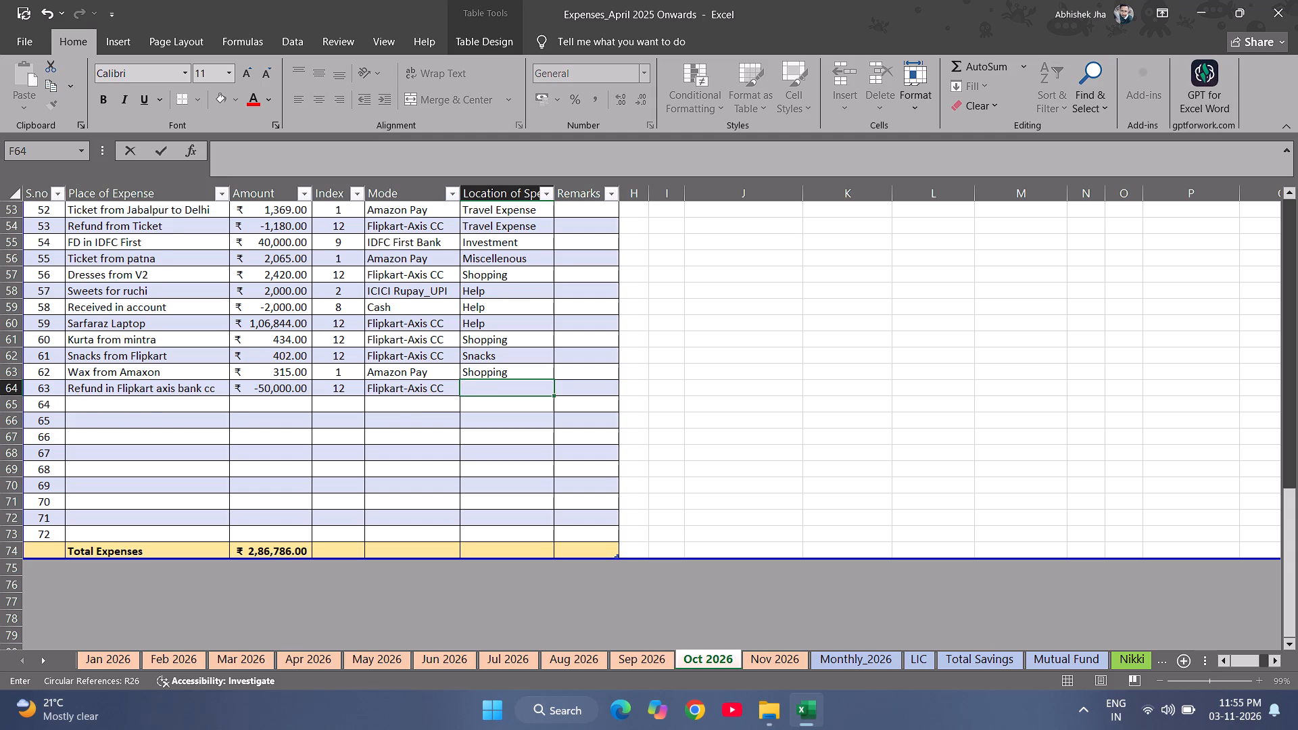
pyautogui.scroll(3, 336, 420)
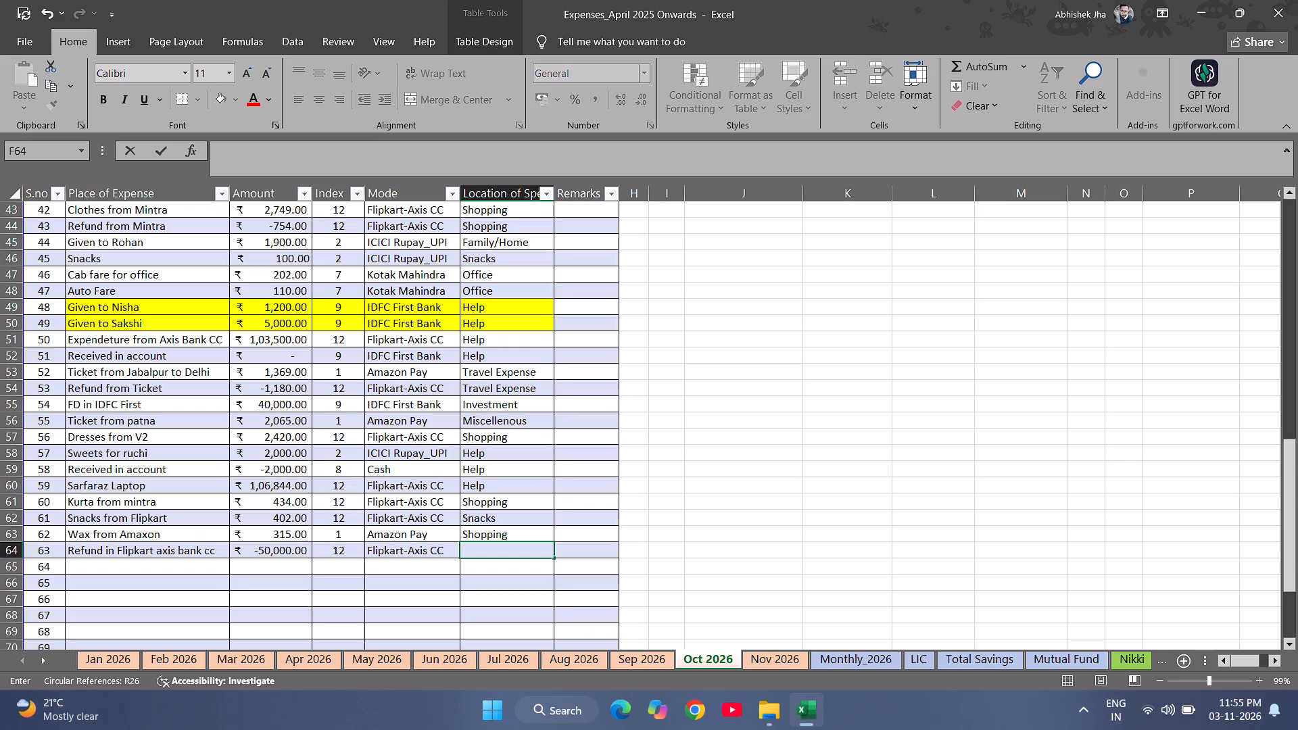
pyautogui.write('Help')
pyautogui.press('Return')
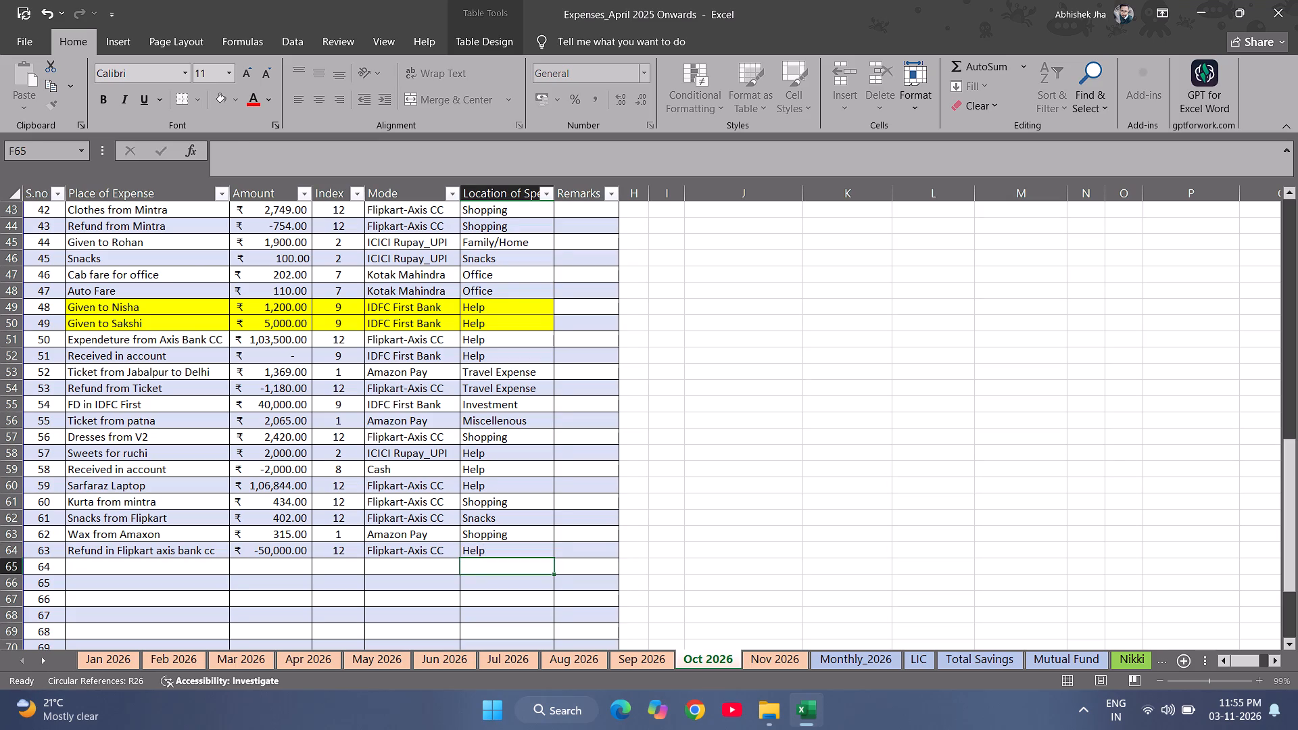
# Review the Oct 2026 card balances, category expenses and the credit card bill summary.
pyautogui.scroll(4, 772, 382)
pyautogui.scroll(-1, 772, 382)
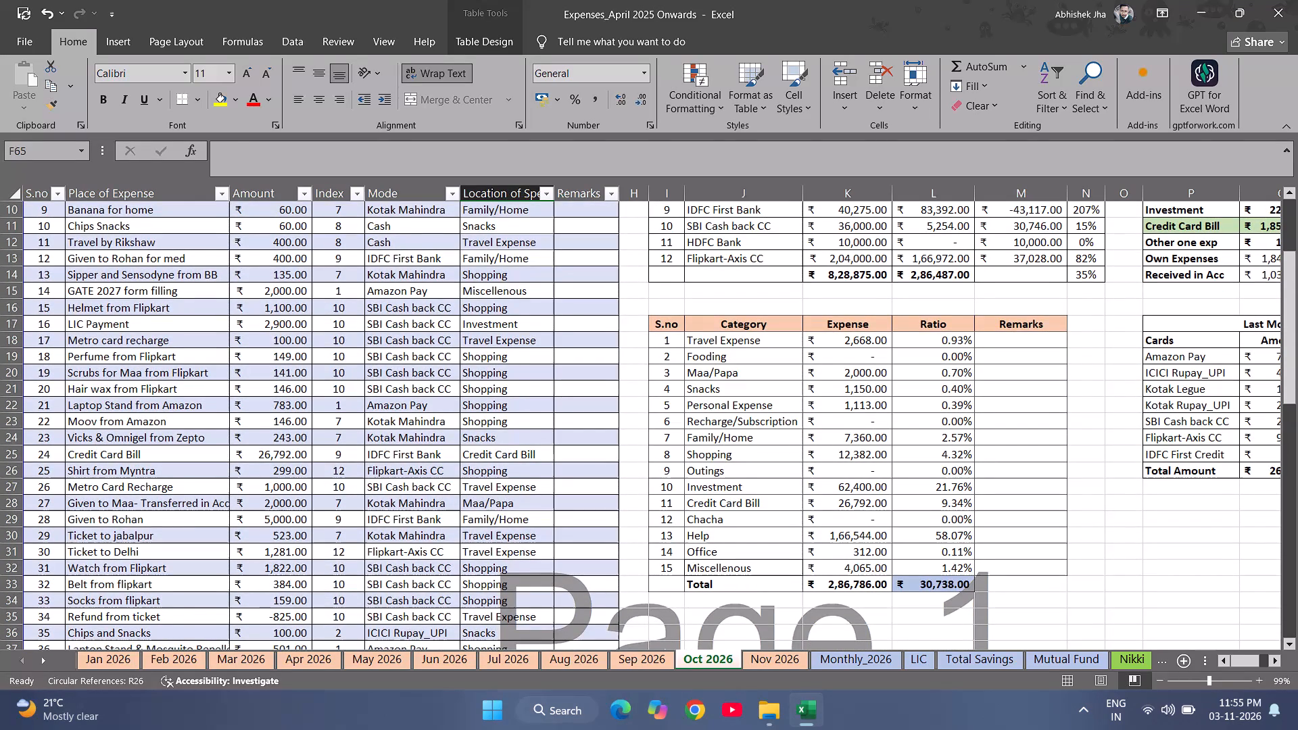
pyautogui.scroll(1, 772, 382)
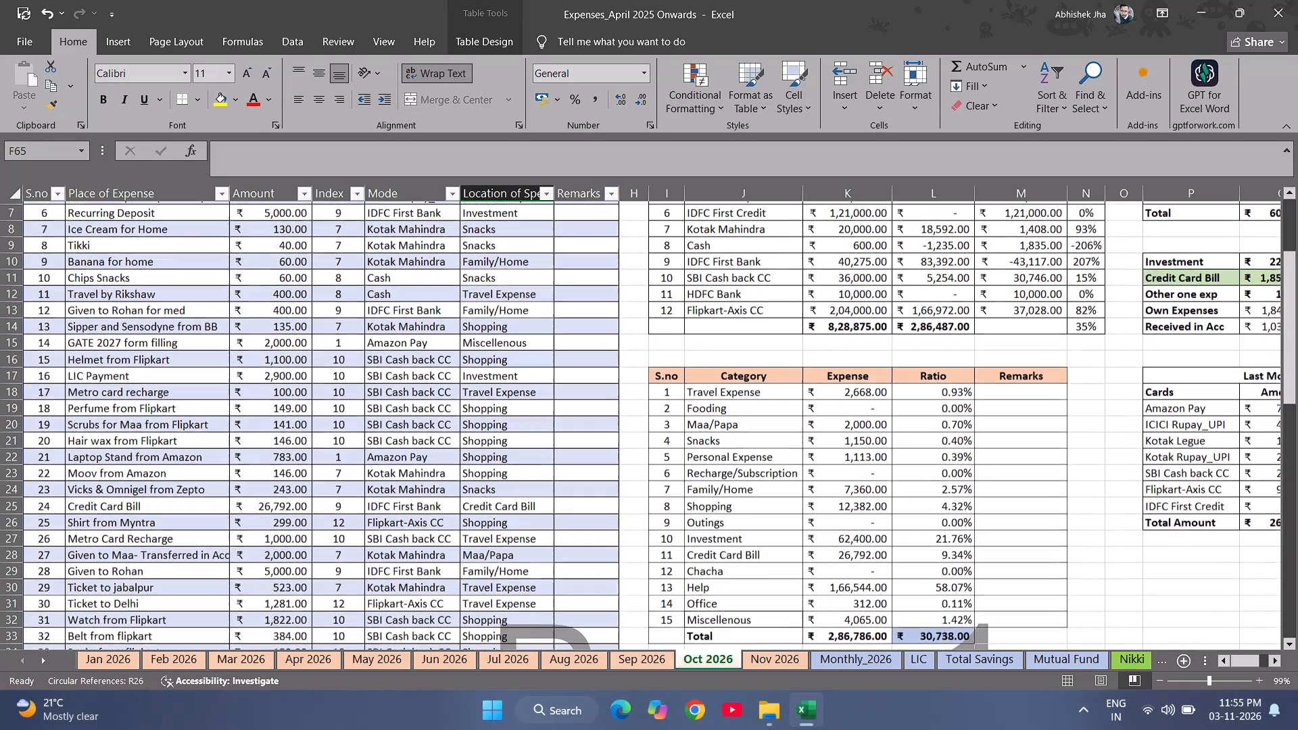
pyautogui.scroll(3, 772, 382)
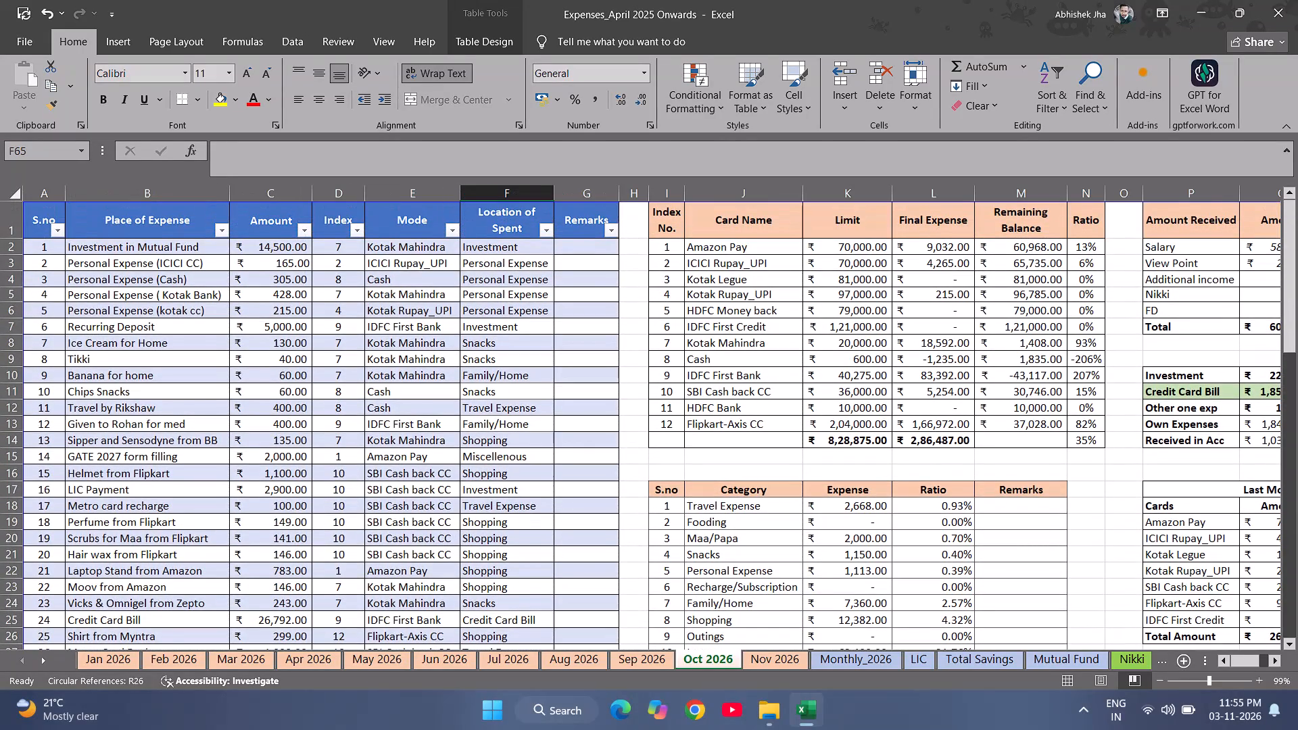
pyautogui.scroll(-1, 772, 382)
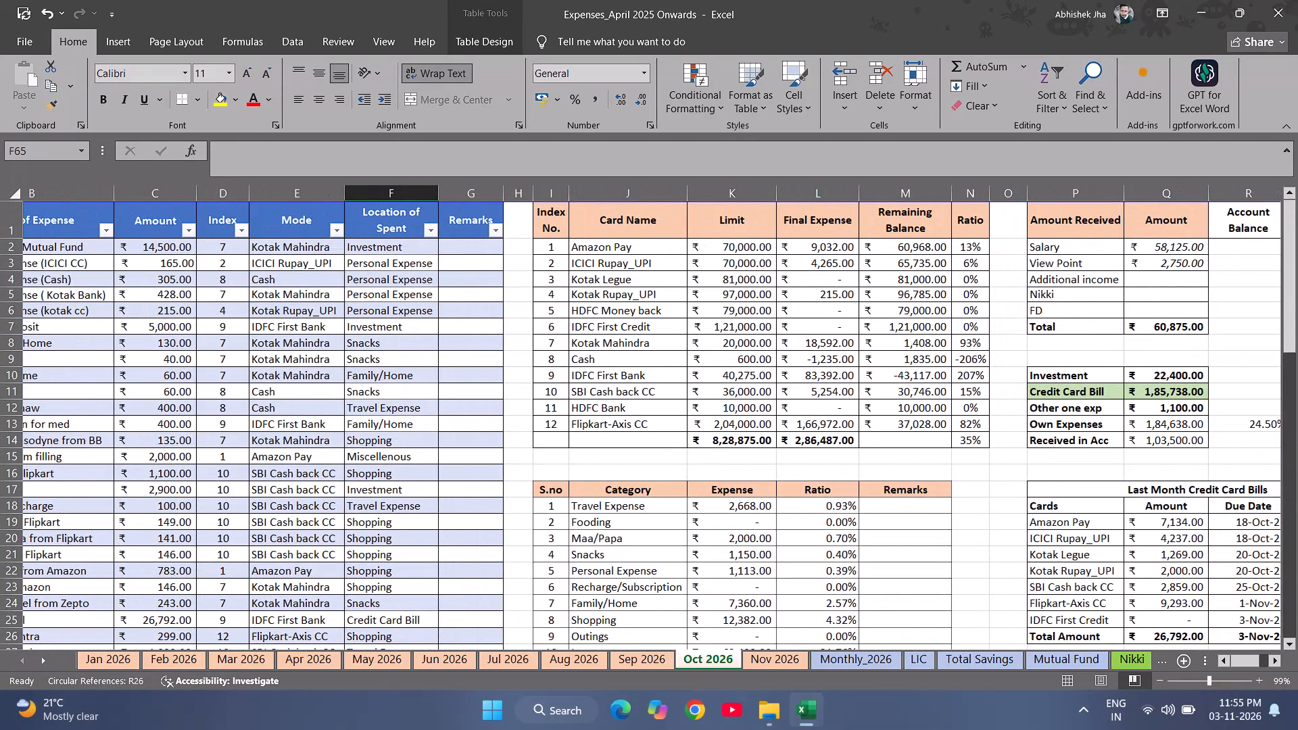
pyautogui.scroll(-1, 772, 382)
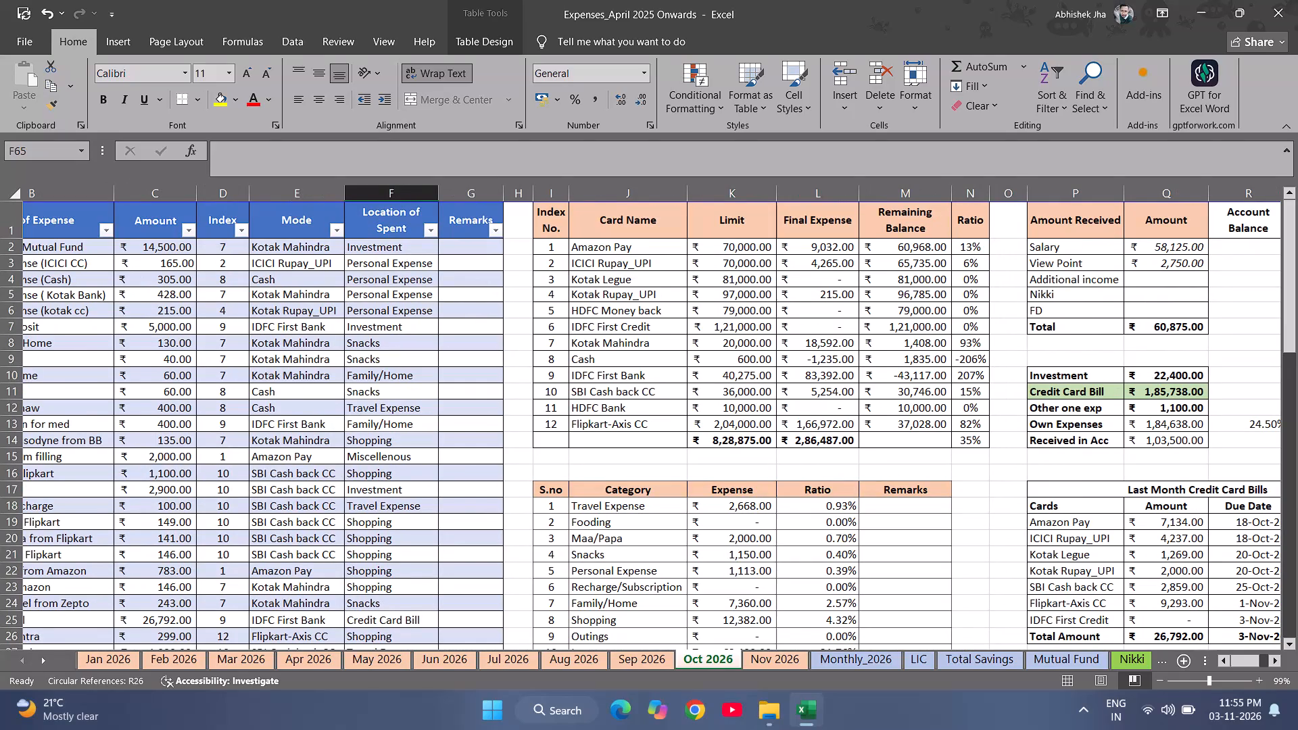
# Change the Flipkart axis bank cc refund amount in C64 to -58000.
pyautogui.scroll(-3, 772, 382)
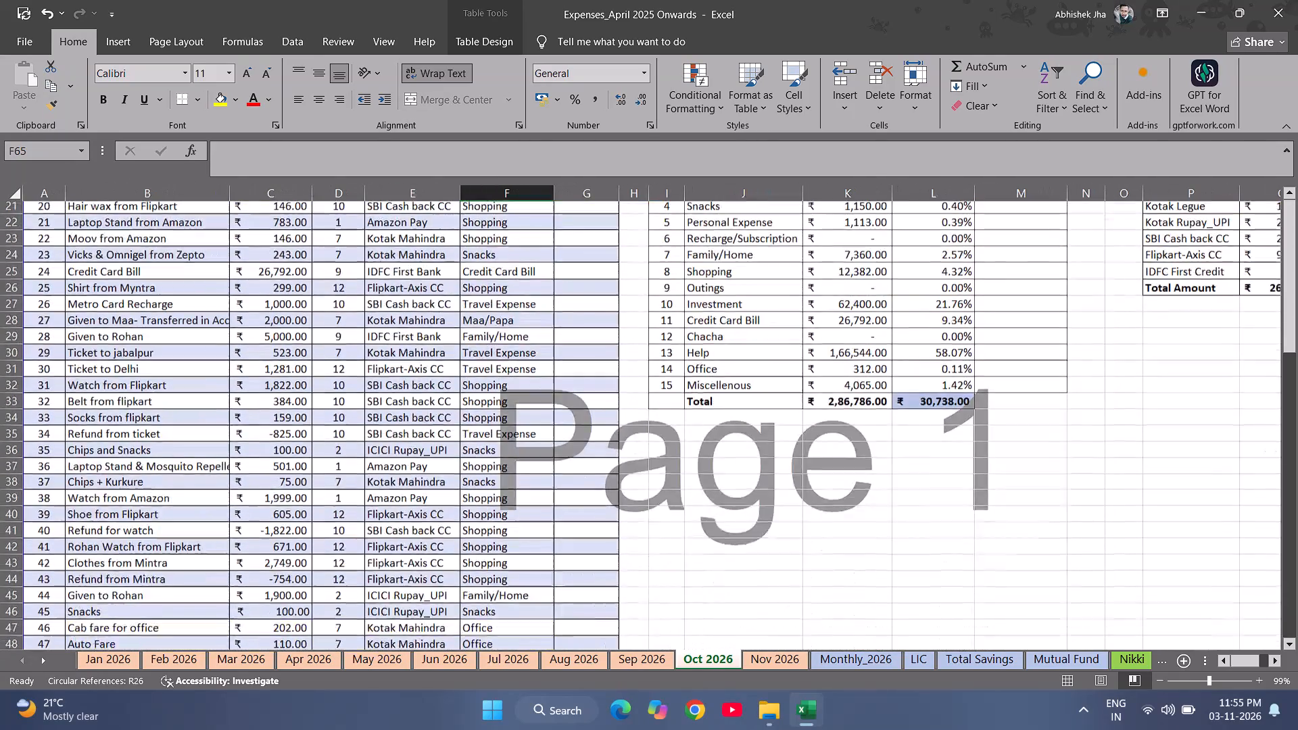
pyautogui.scroll(-4, 772, 382)
pyautogui.doubleClick(276, 565)
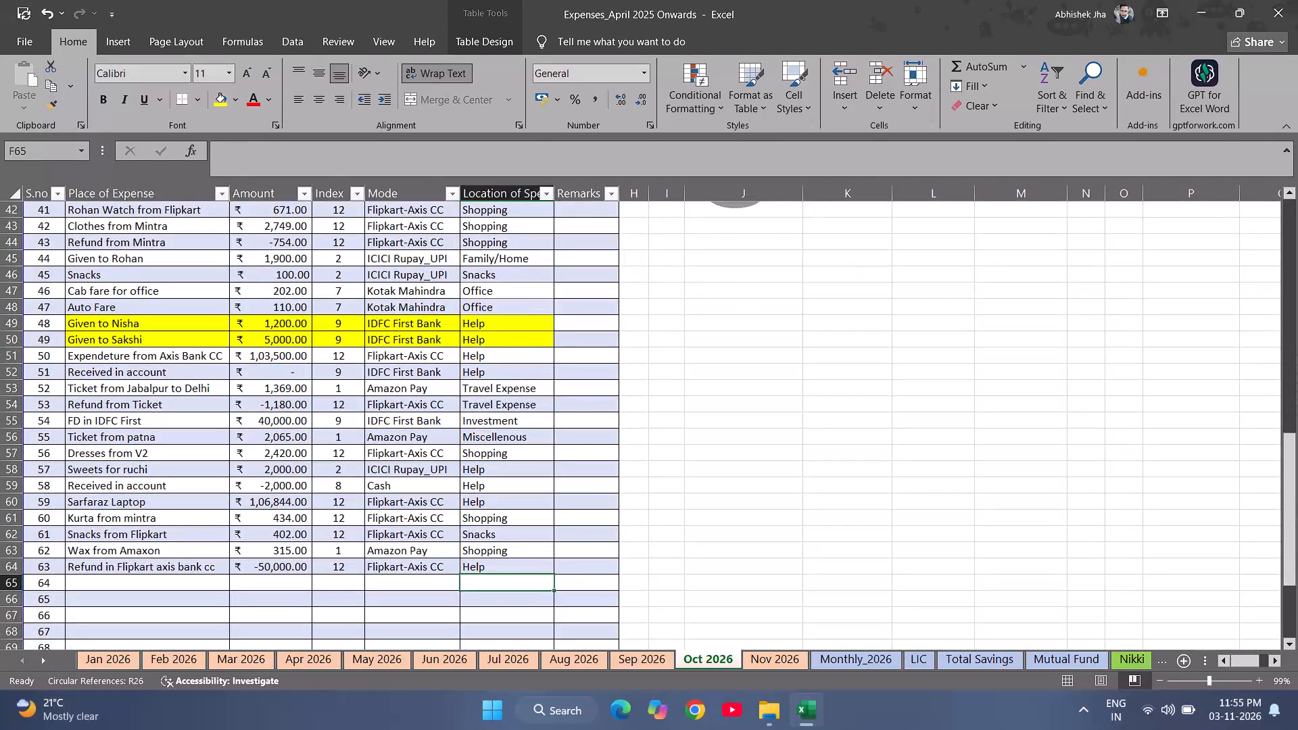
pyautogui.press('Left')
pyautogui.press('Left')
pyautogui.press('Left')
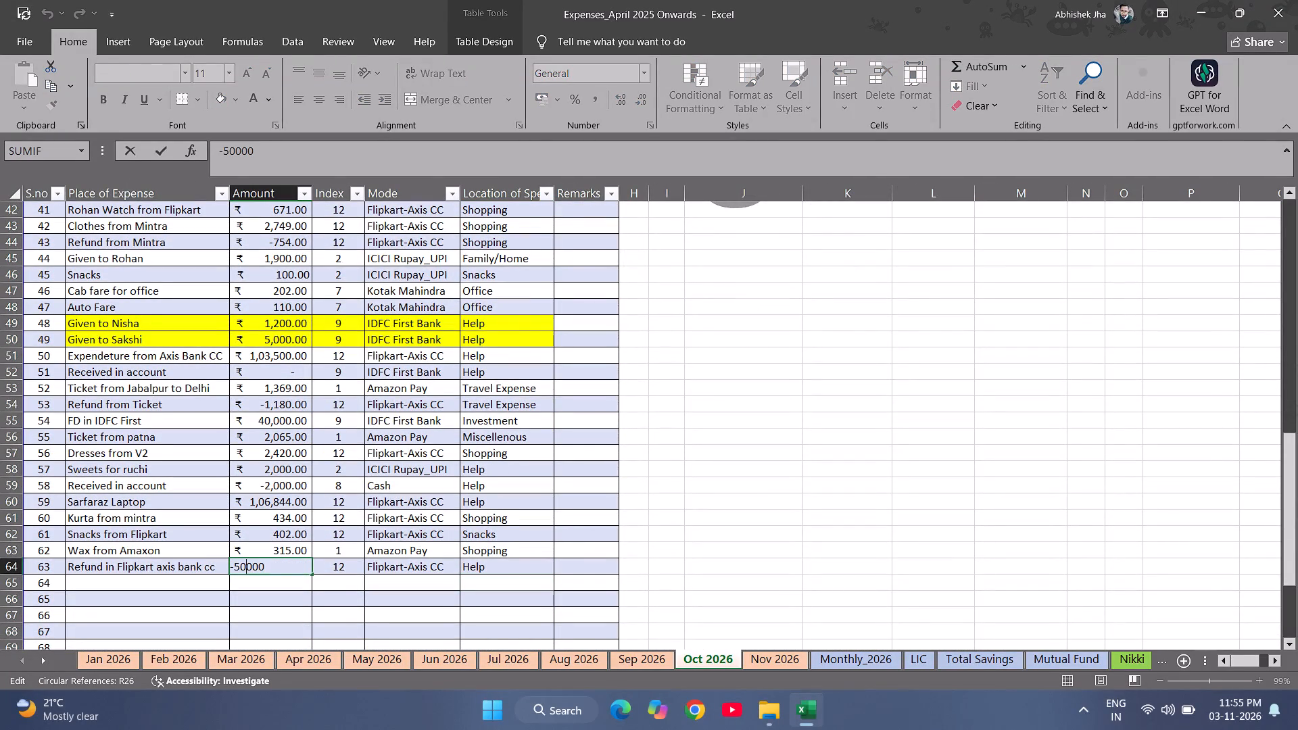
pyautogui.press('BackSpace')
pyautogui.press('8')
pyautogui.press('Return')
pyautogui.scroll(1, 276, 565)
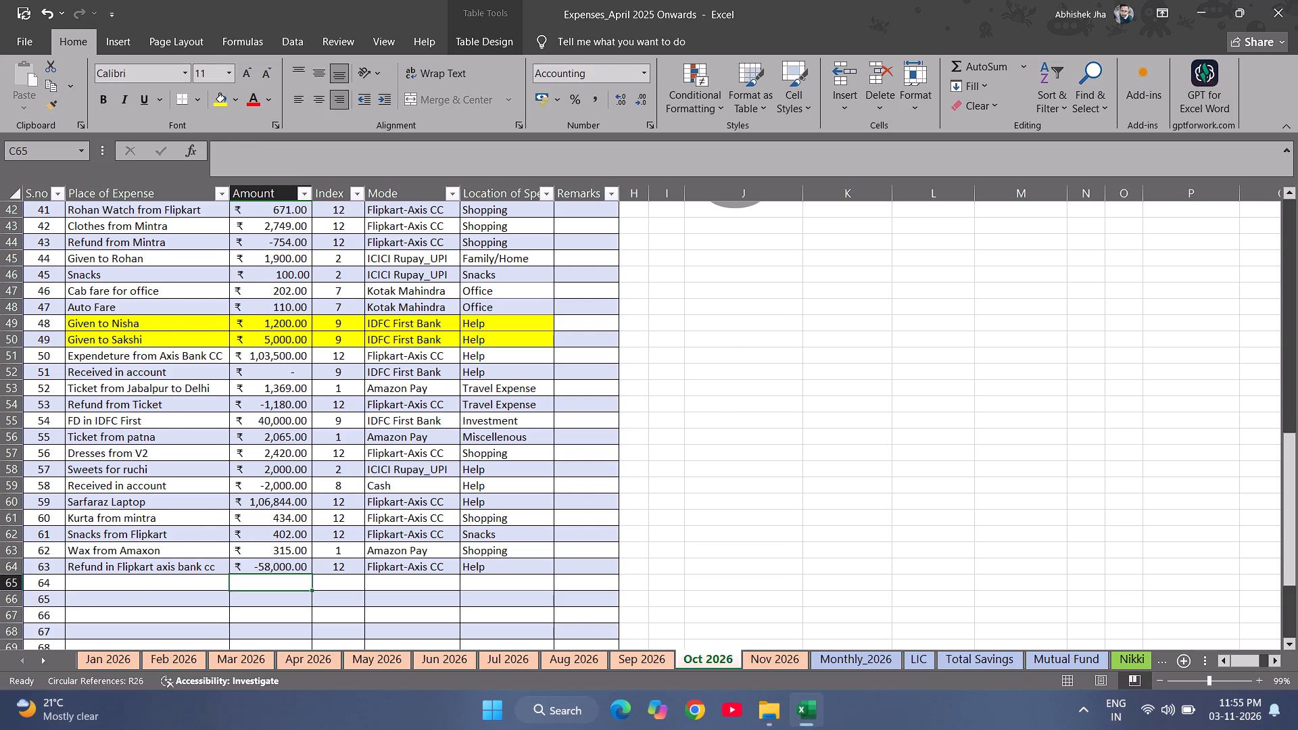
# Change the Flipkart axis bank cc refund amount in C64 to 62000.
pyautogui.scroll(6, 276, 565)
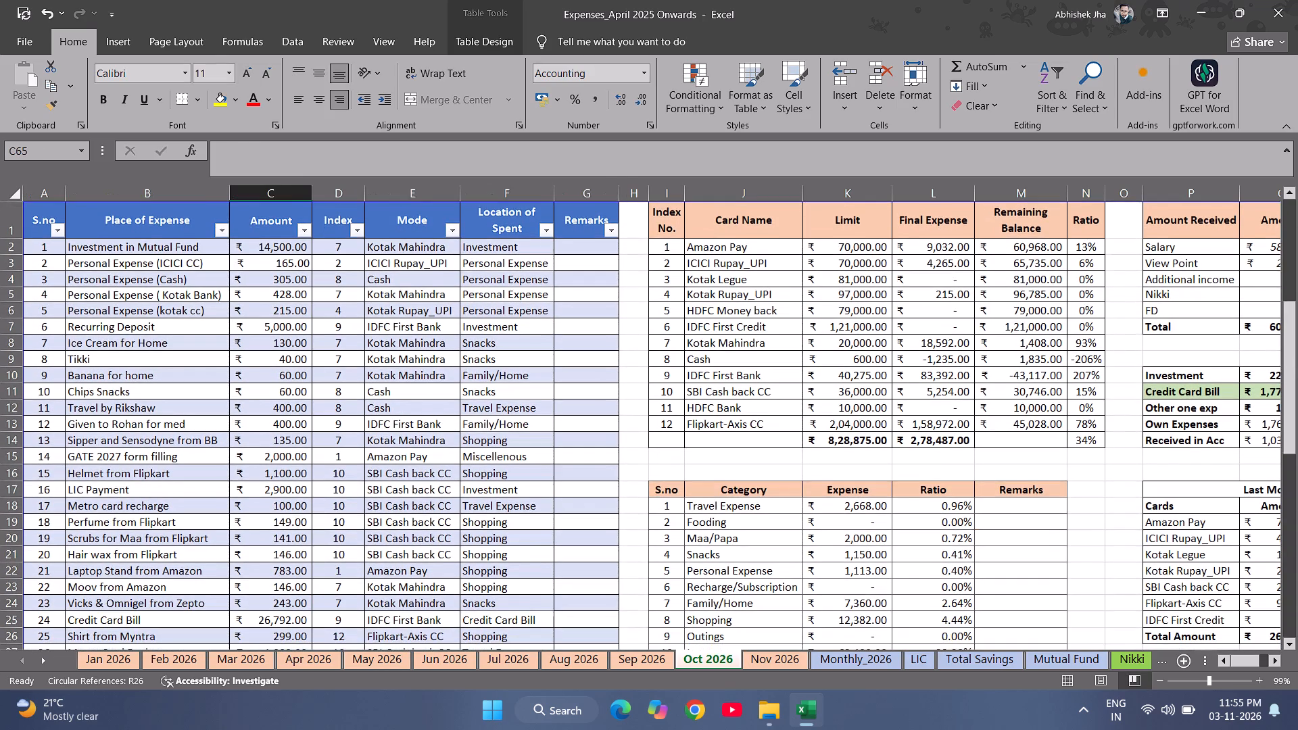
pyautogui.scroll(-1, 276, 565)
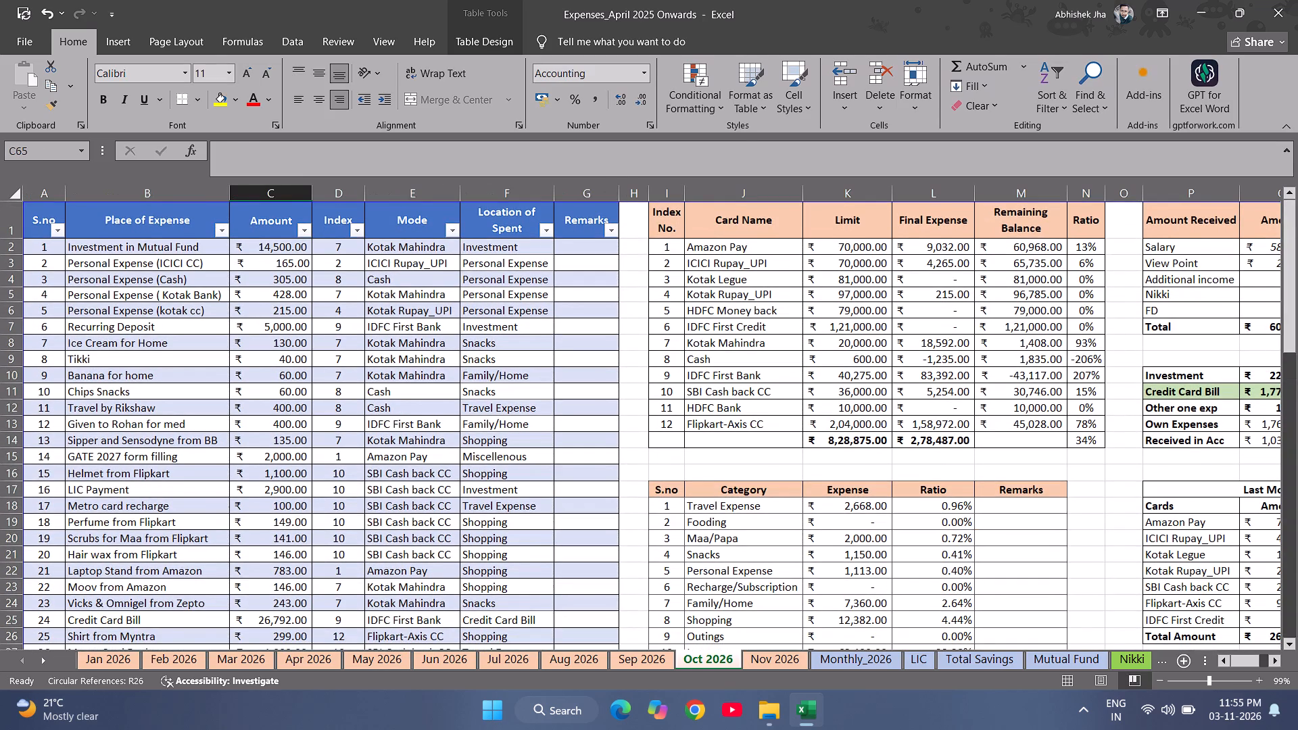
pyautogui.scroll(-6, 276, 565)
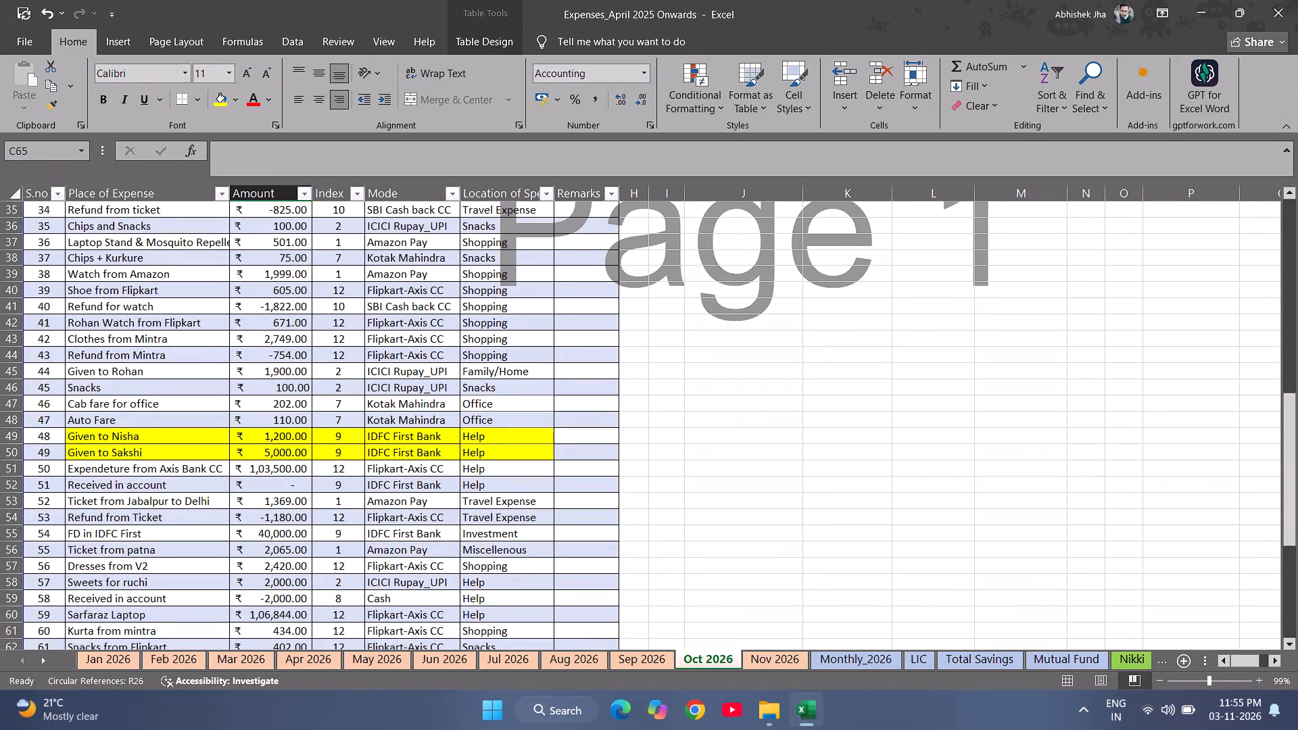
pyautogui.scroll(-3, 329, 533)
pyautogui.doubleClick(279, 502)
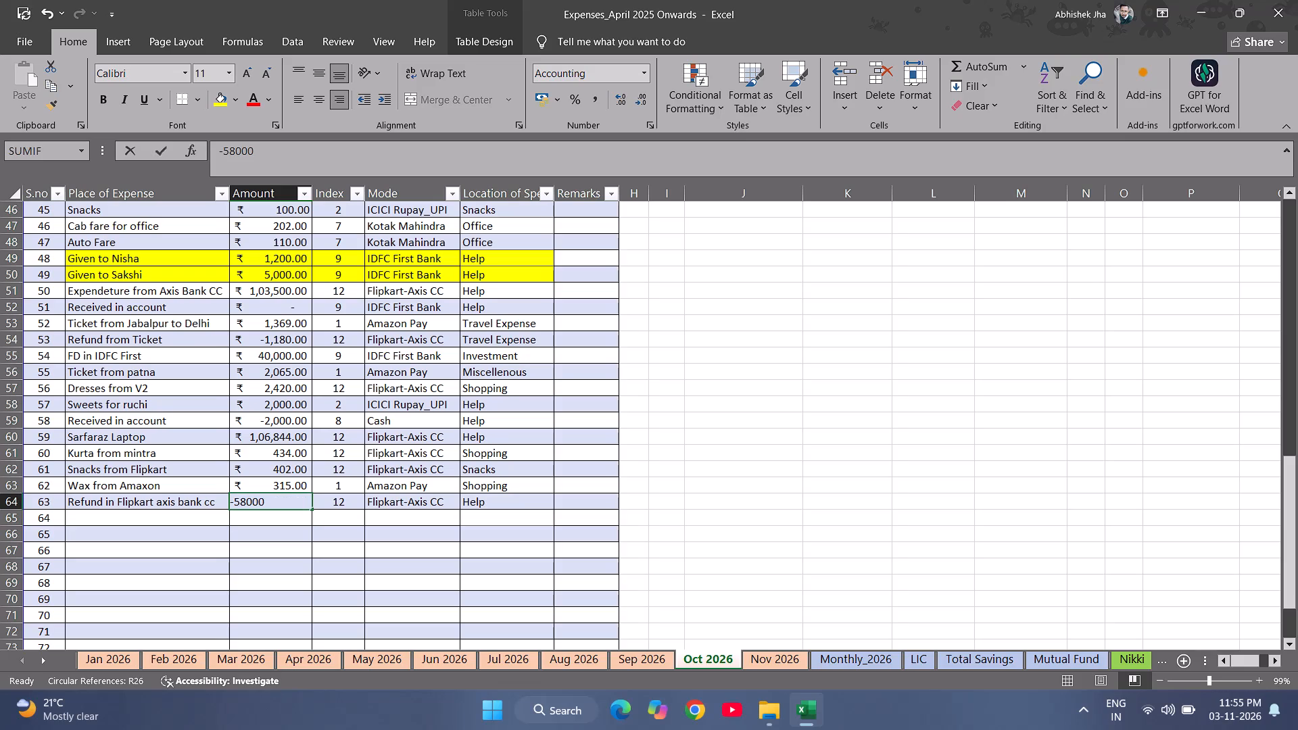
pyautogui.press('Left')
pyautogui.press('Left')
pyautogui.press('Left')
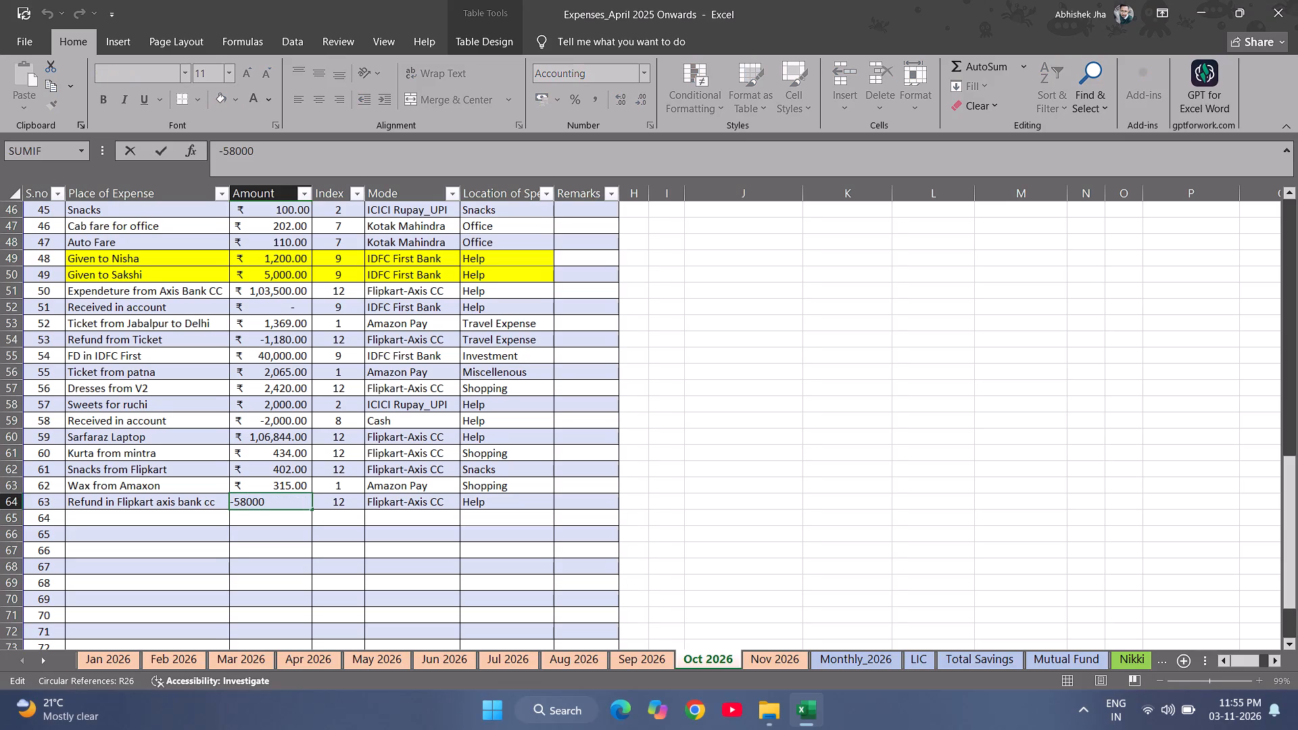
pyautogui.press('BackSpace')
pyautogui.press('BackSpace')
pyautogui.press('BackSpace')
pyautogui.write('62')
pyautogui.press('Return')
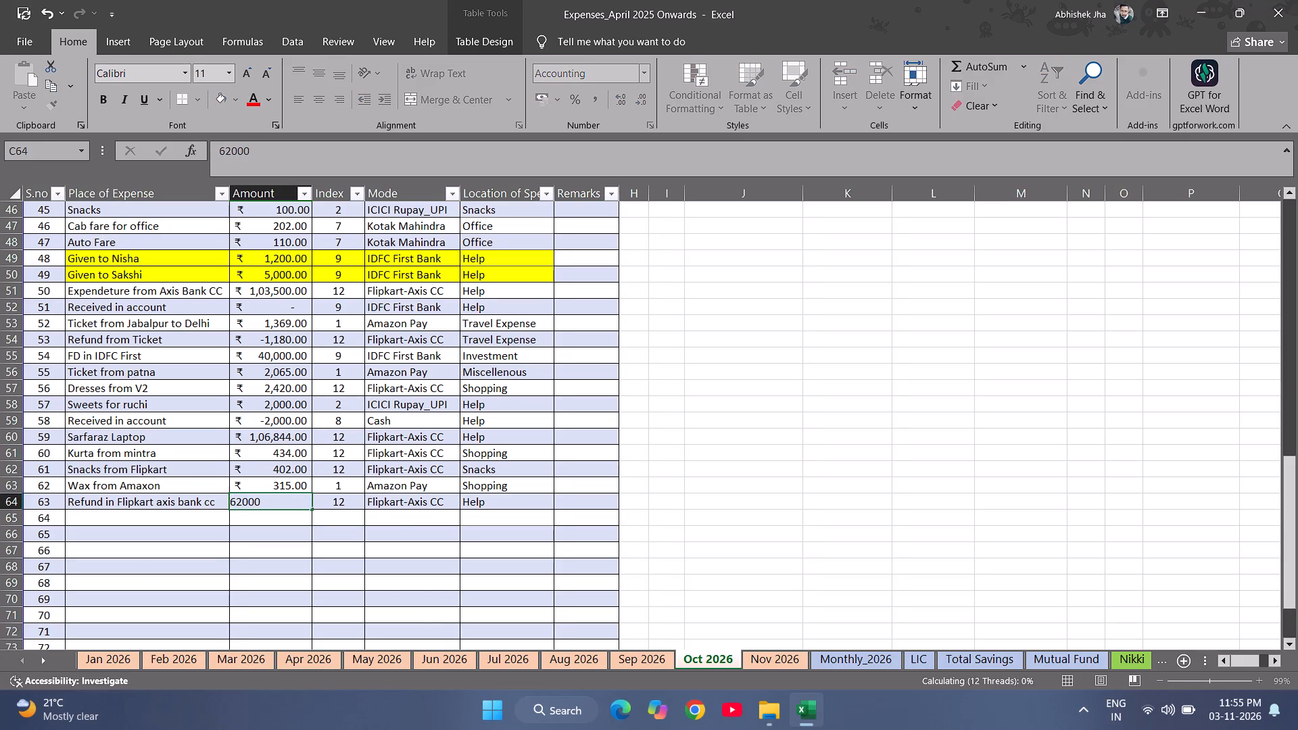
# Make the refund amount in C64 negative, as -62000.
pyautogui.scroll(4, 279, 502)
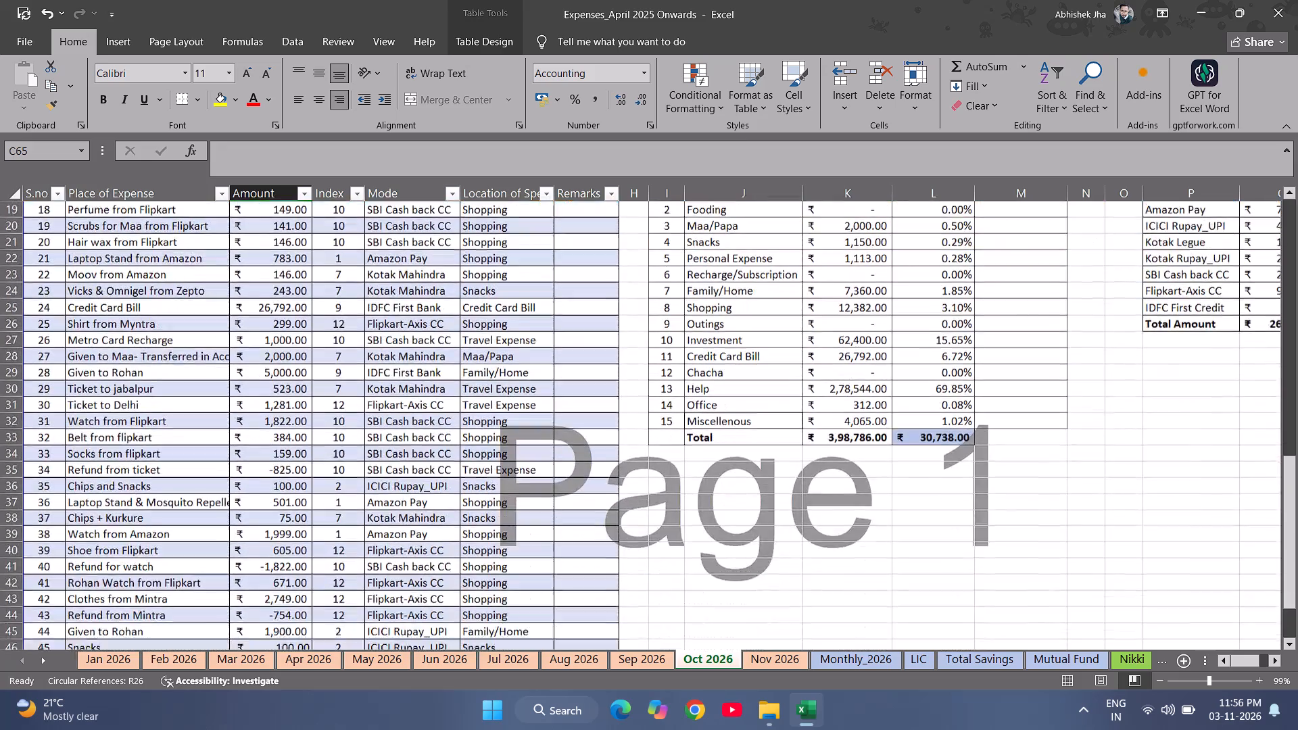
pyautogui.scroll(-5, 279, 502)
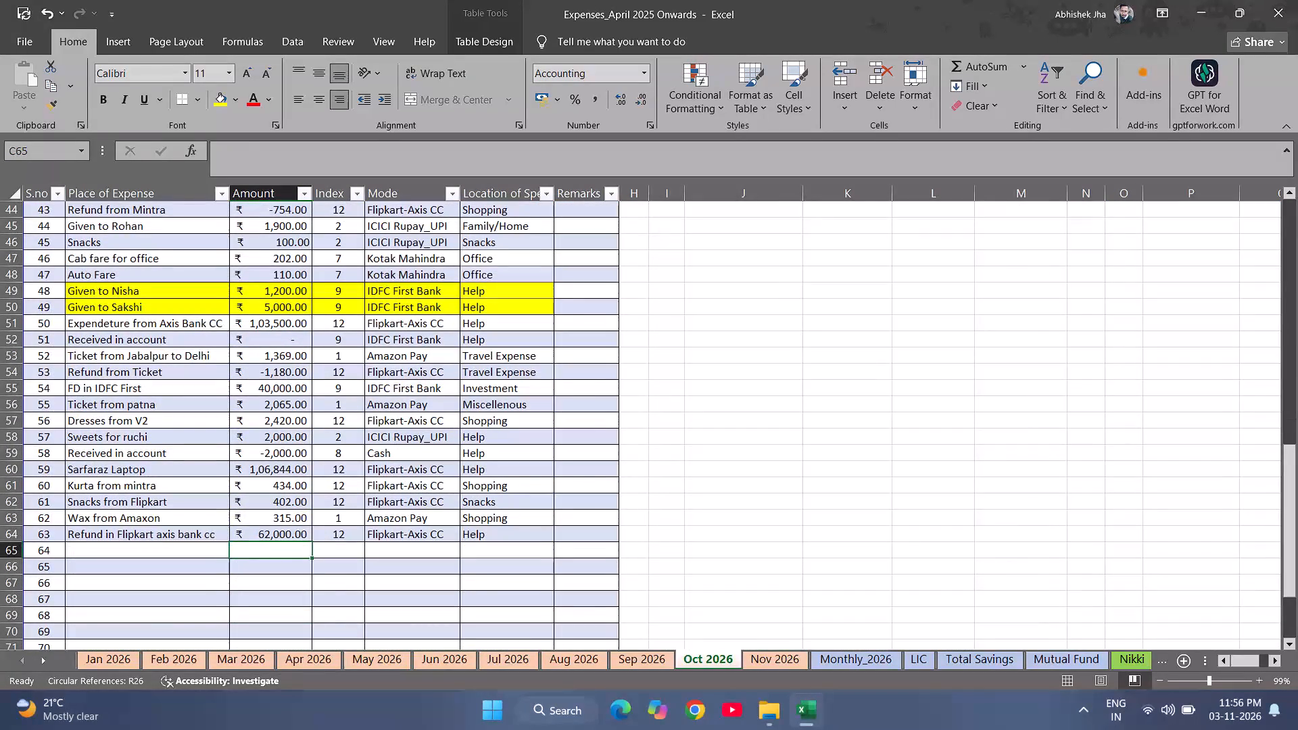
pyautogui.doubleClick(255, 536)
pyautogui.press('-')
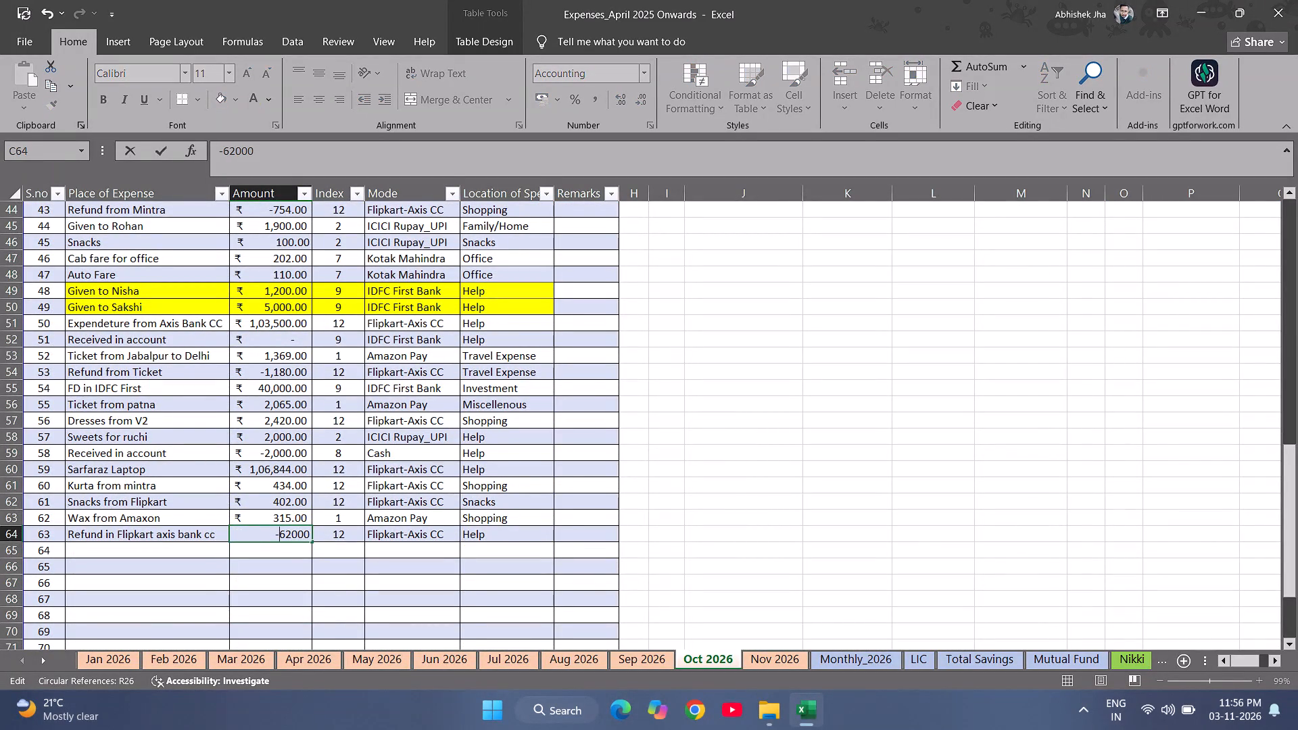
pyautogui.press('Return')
# Change the Flipkart axis bank cc refund amount in C64 to -62800.
pyautogui.scroll(3, 255, 536)
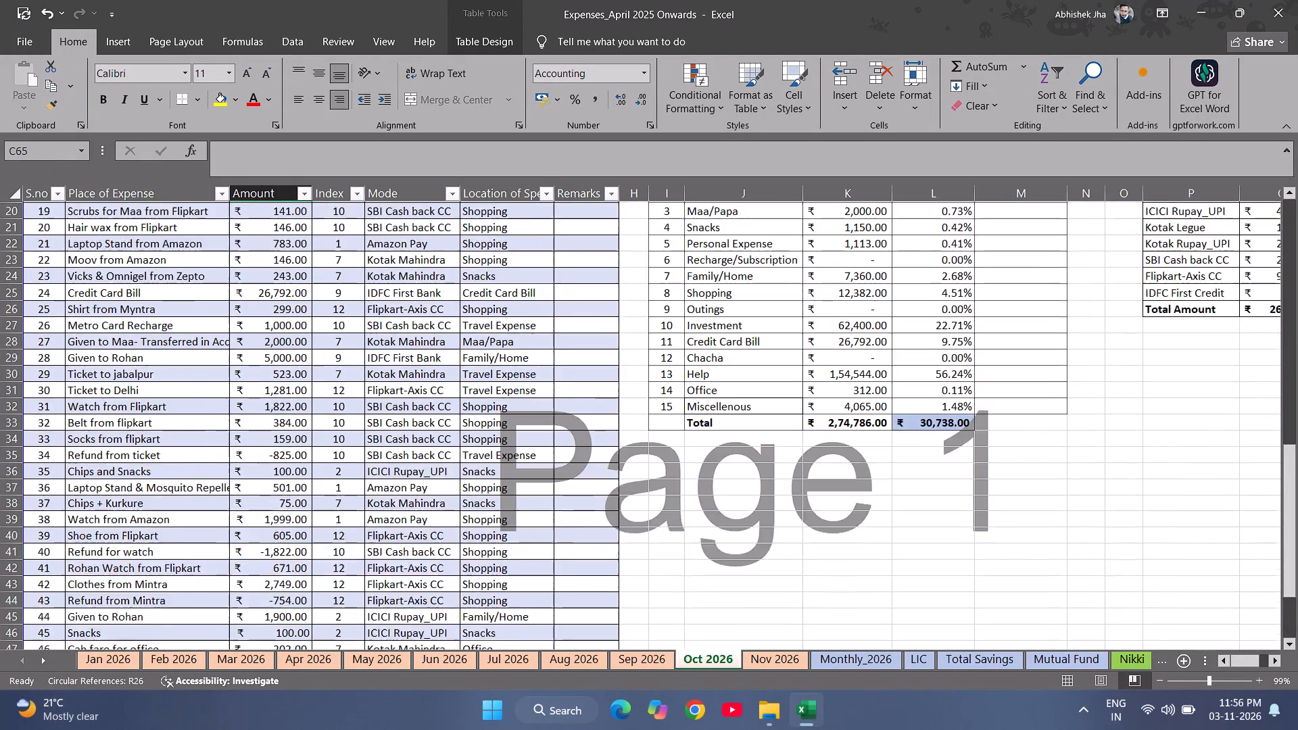
pyautogui.scroll(-2, 255, 536)
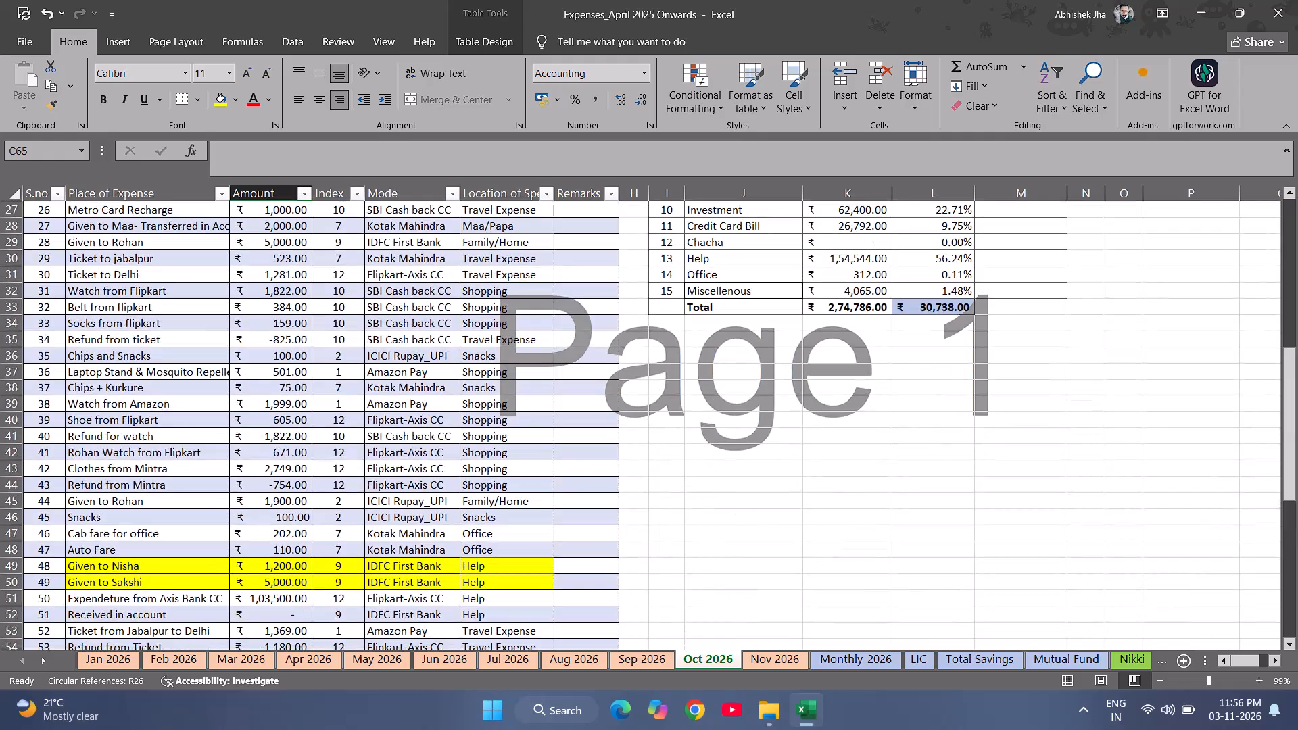
pyautogui.scroll(-3, 255, 536)
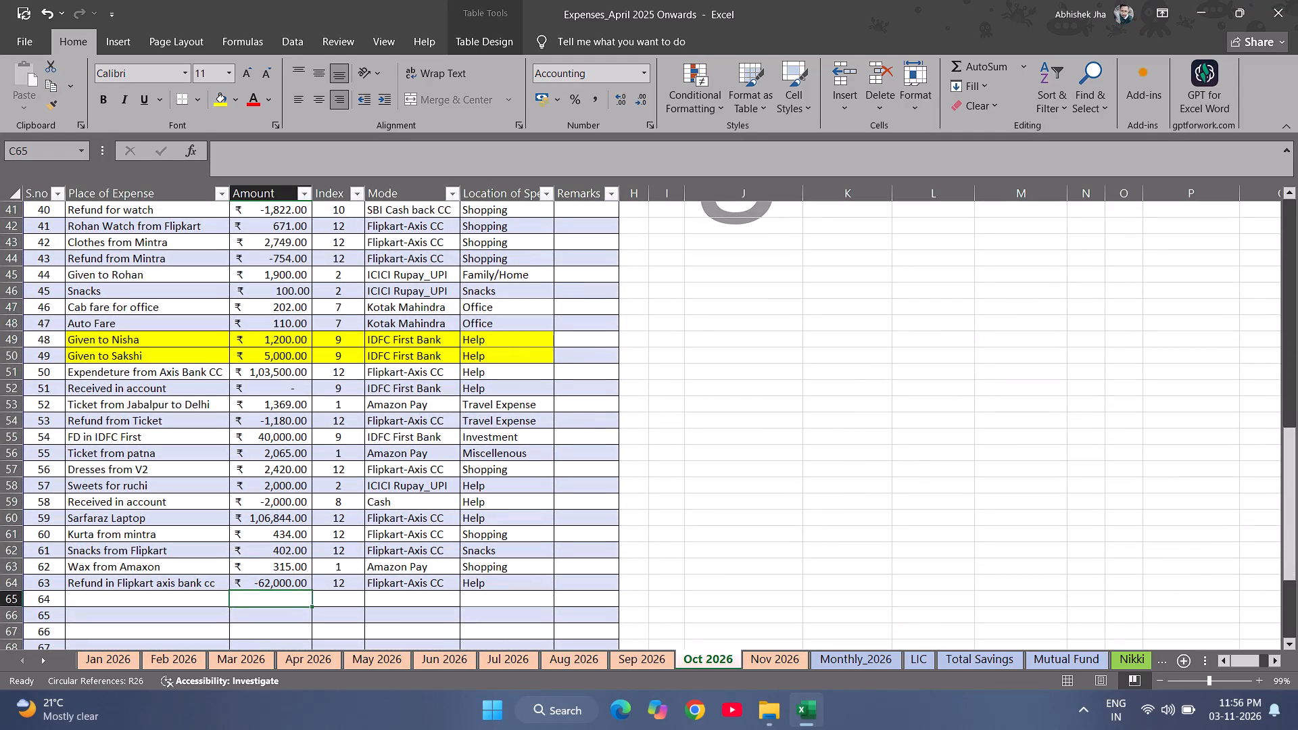
pyautogui.doubleClick(273, 578)
pyautogui.press('Left')
pyautogui.press('Left')
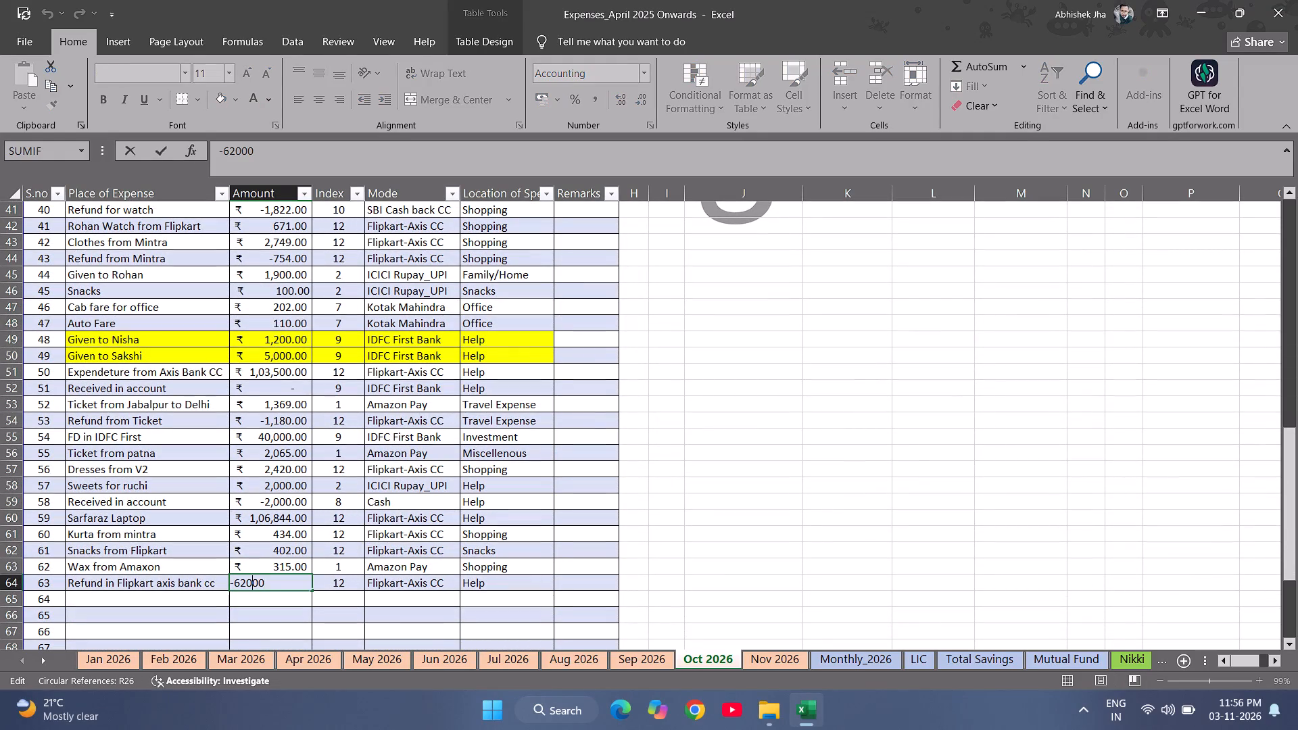
pyautogui.press('BackSpace')
pyautogui.press('8')
pyautogui.press('Return')
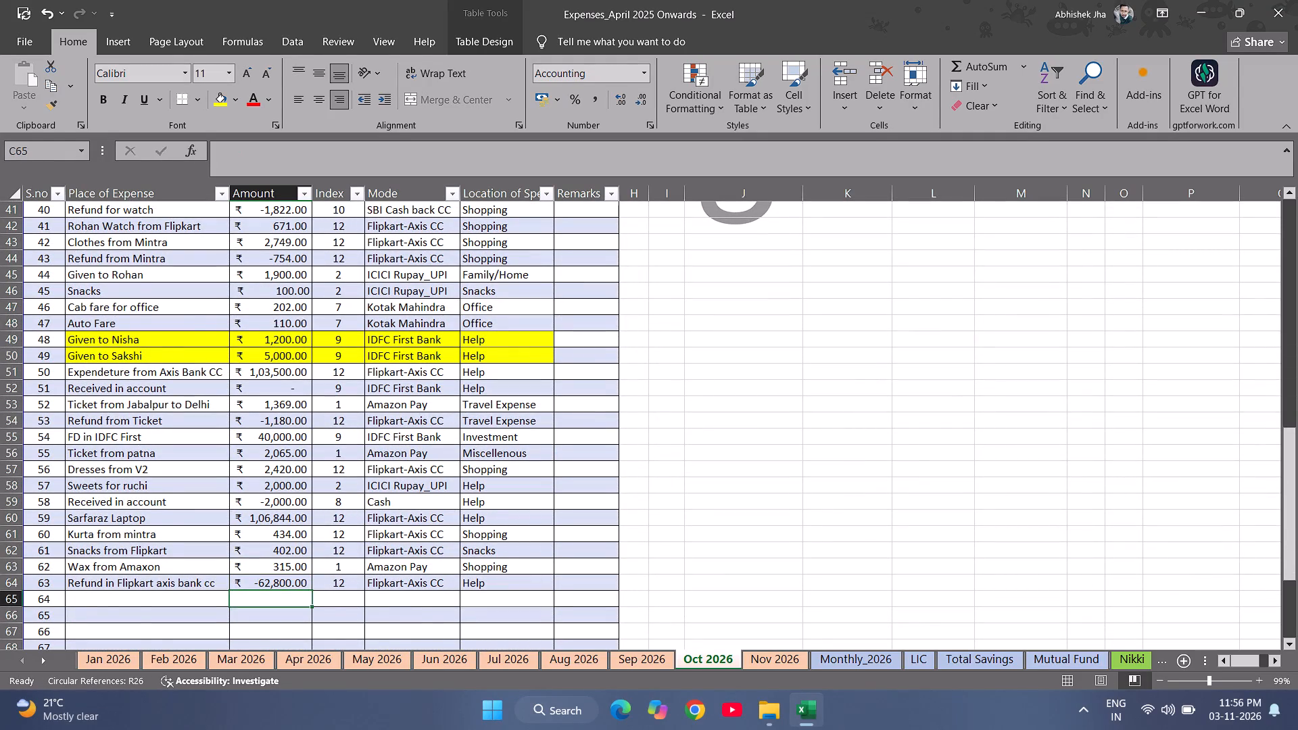
# Enter Received from Sarfaraz in B65 and set its amount in C65 to the negative of the Sarfaraz Laptop amount, -C60.
pyautogui.scroll(3, 273, 578)
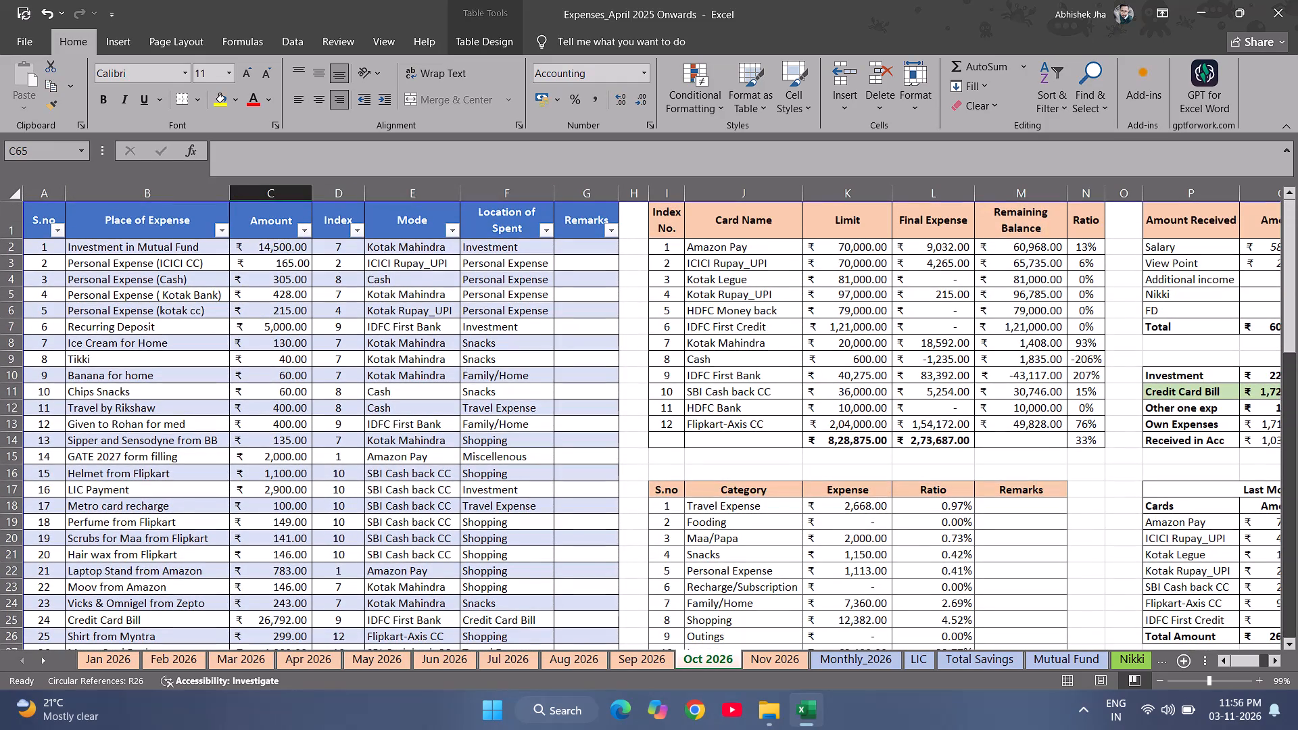
pyautogui.scroll(-3, 273, 578)
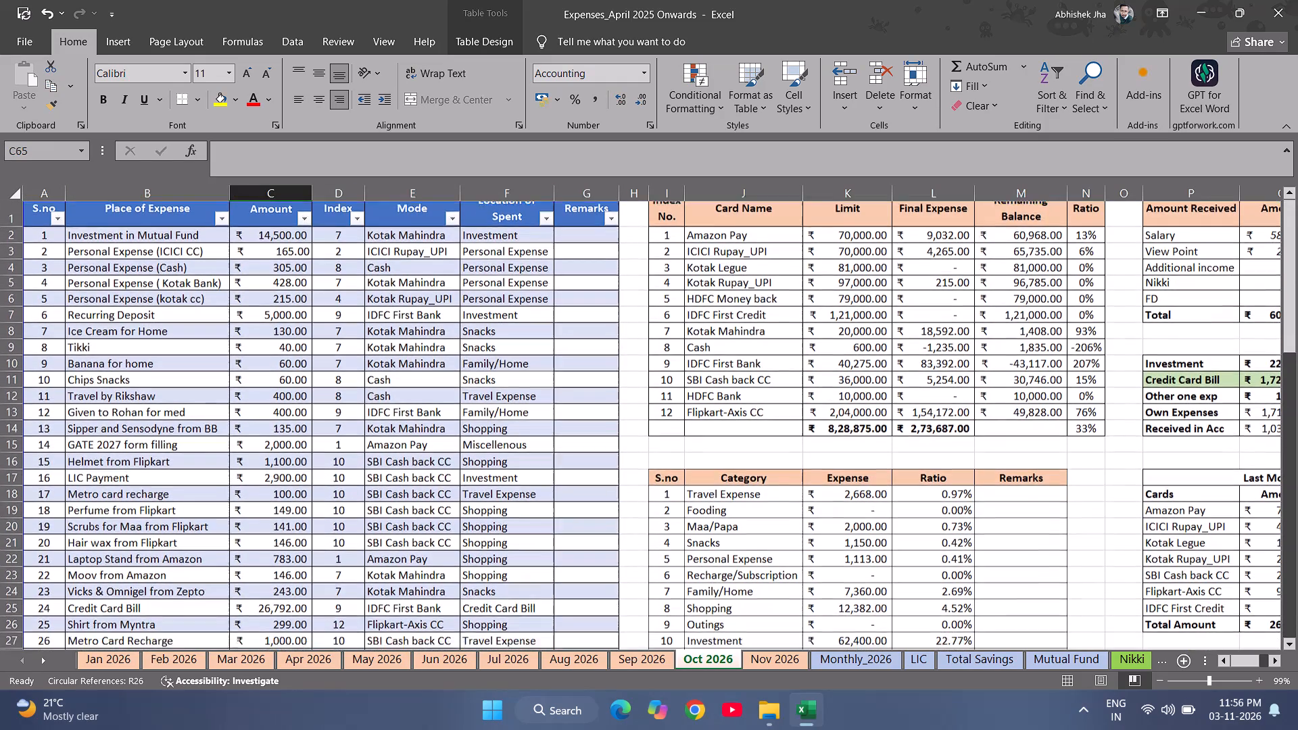
pyautogui.scroll(-8, 273, 578)
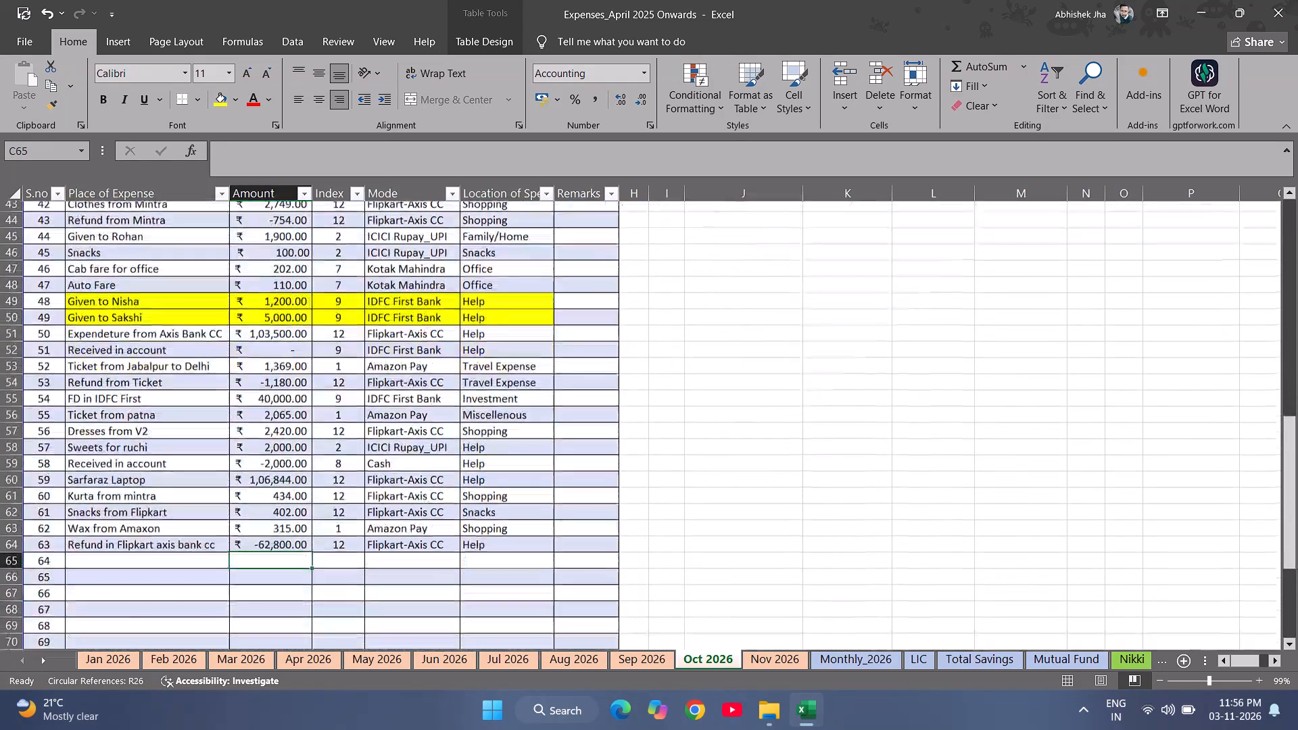
pyautogui.scroll(-1, 273, 578)
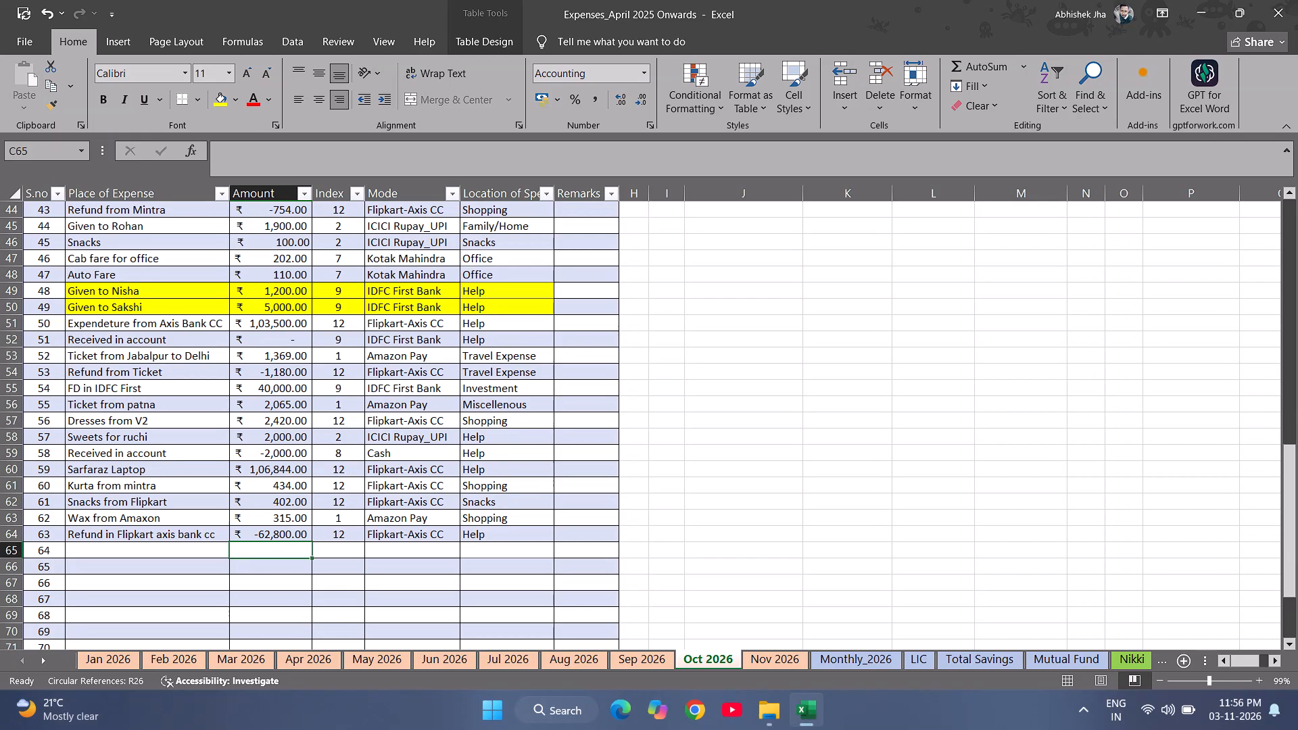
pyautogui.press('Left')
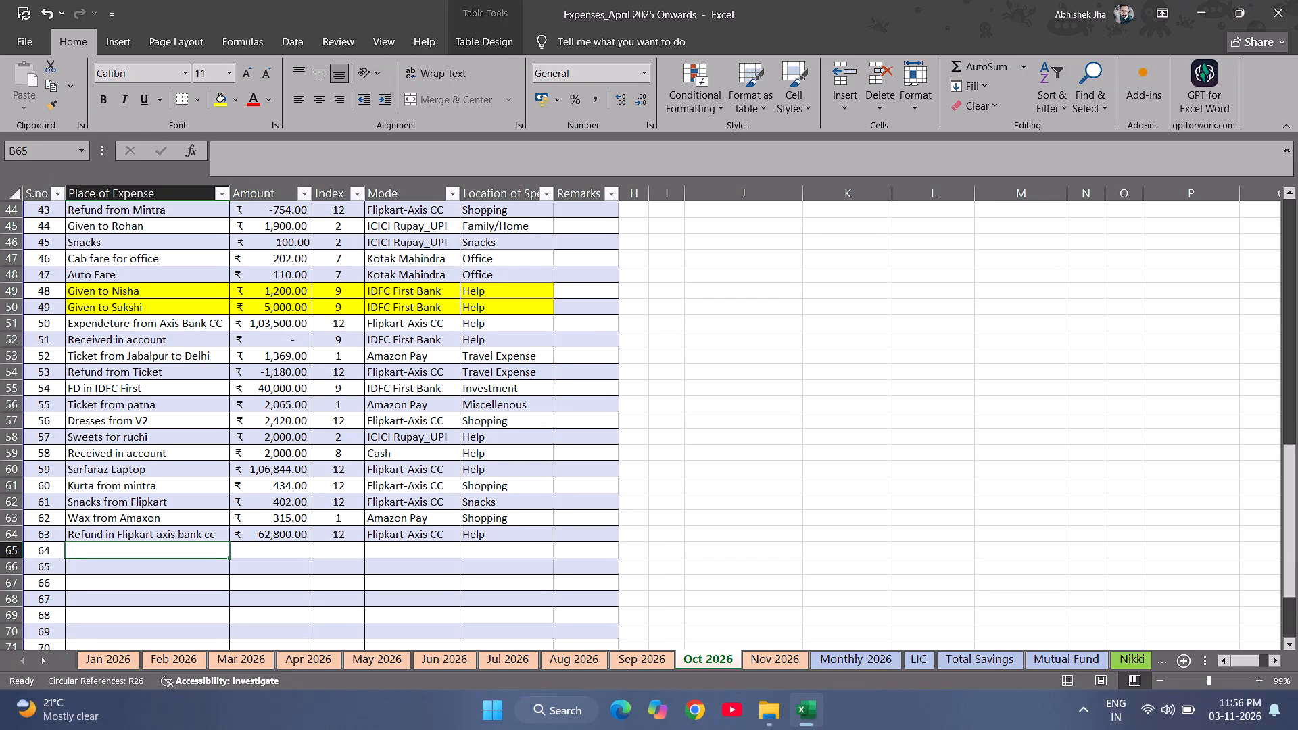
pyautogui.write('Re')
pyautogui.write('ceived from Sar')
pyautogui.write('faraz')
pyautogui.press('Right')
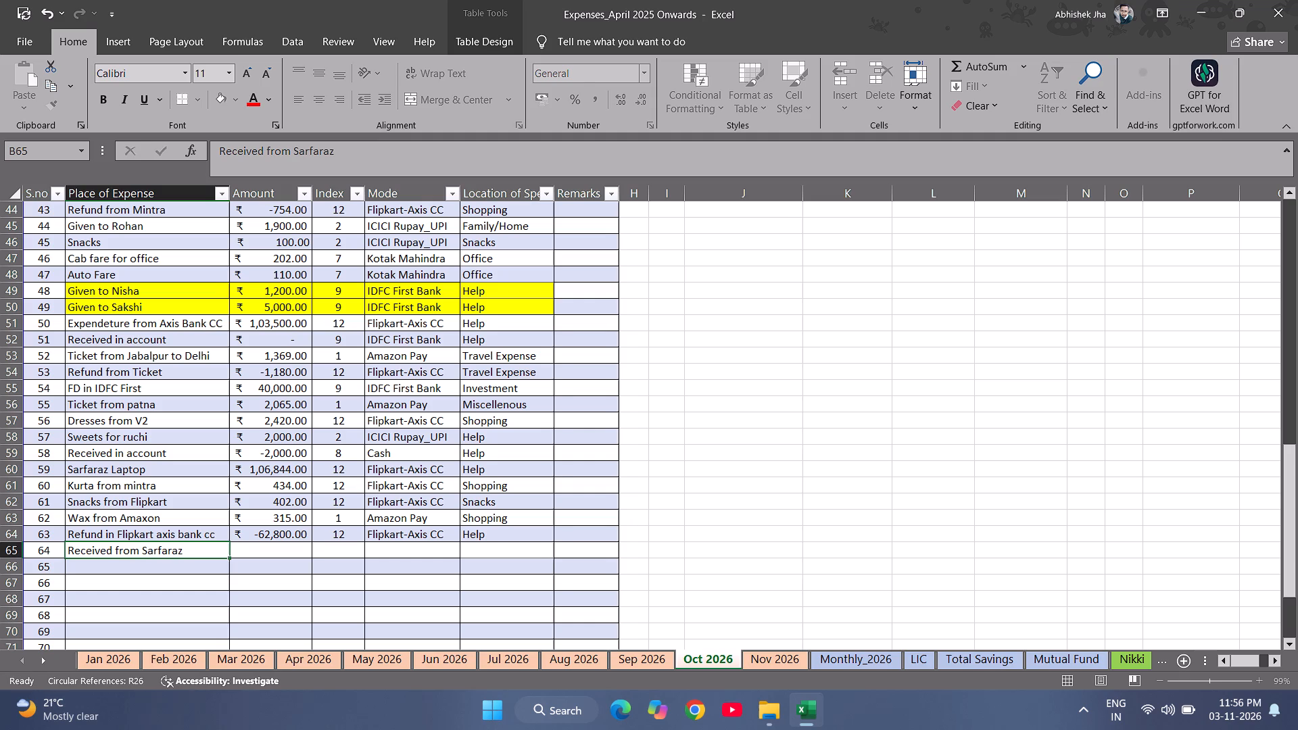
pyautogui.press('-')
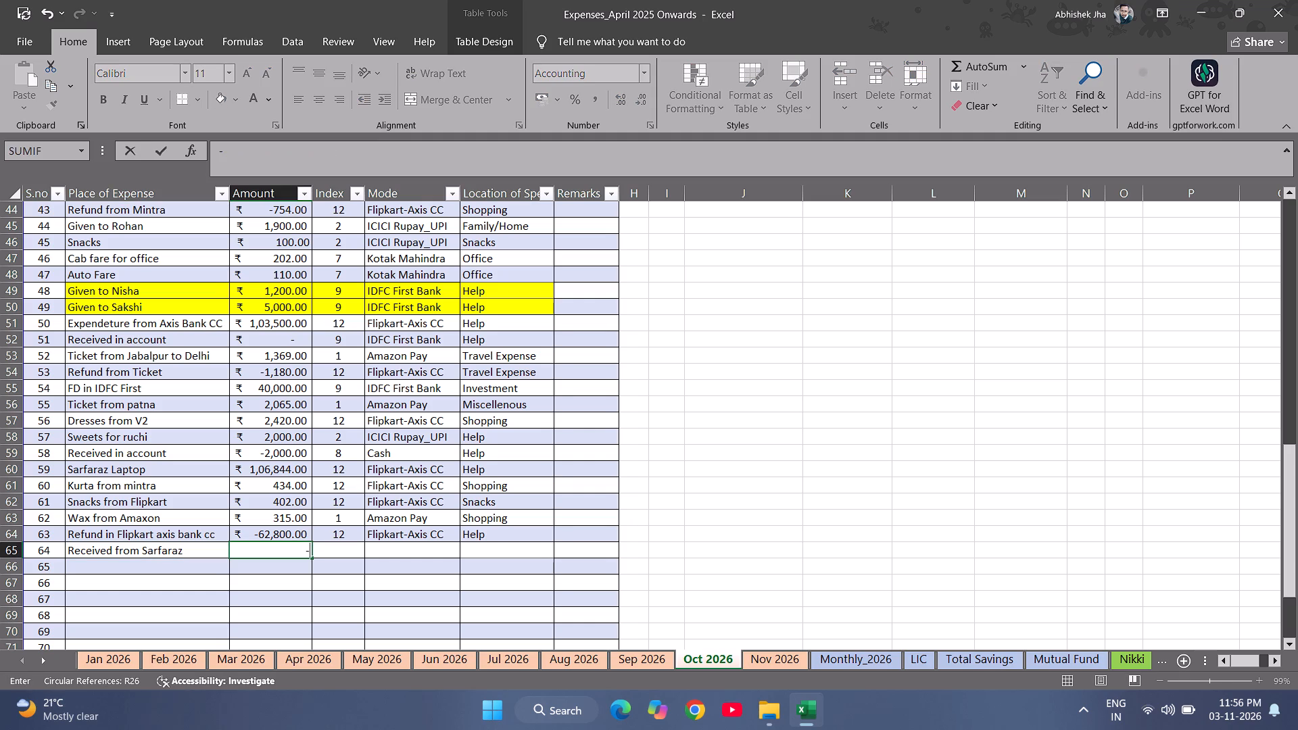
pyautogui.click(287, 462)
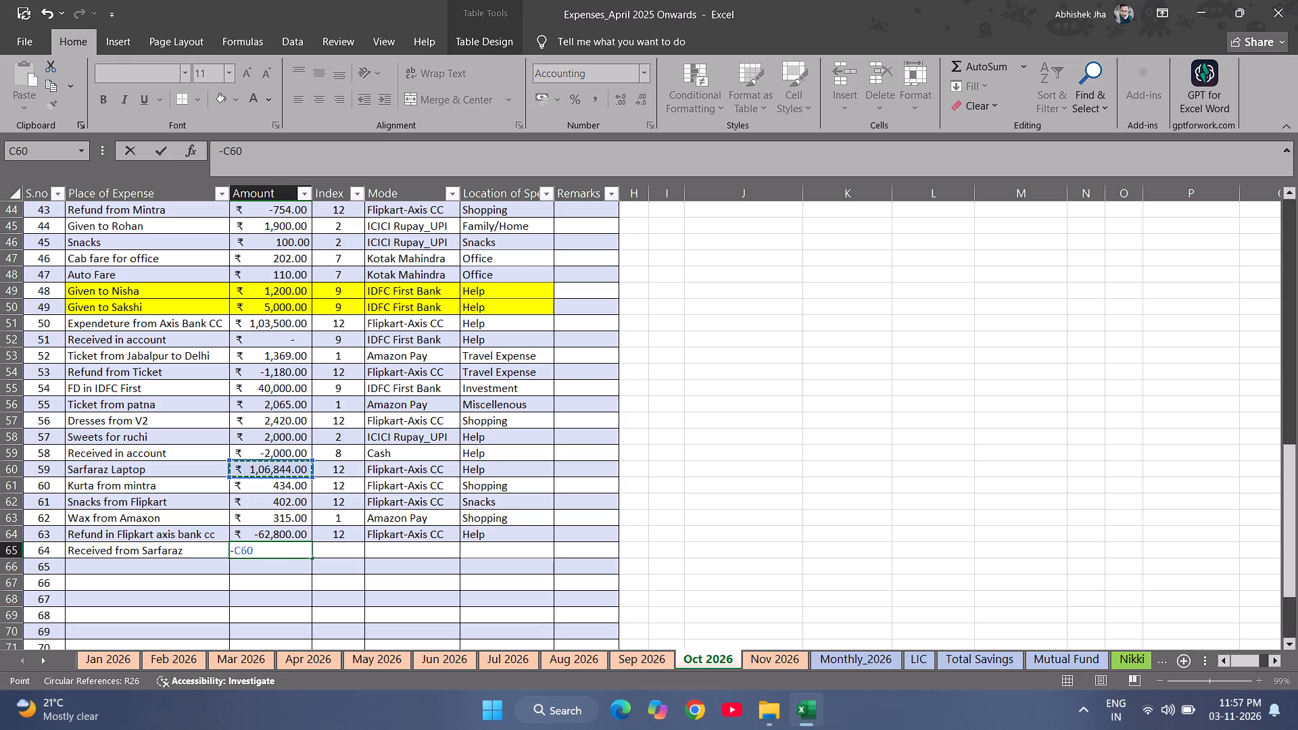
pyautogui.press('Return')
pyautogui.press('Up')
pyautogui.press('Right')
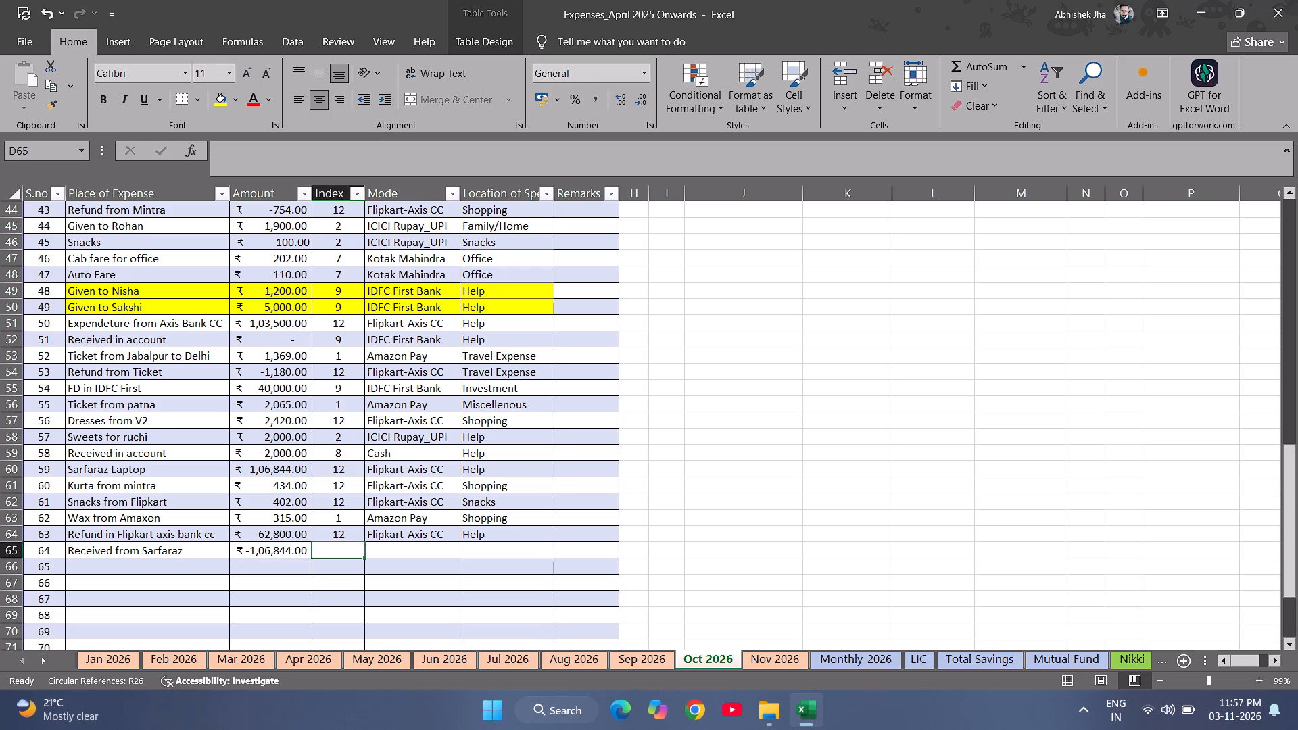
# Set the Received from Sarfaraz entry's index to 9 and its Location of Spent to Help in row 65.
pyautogui.press('9')
pyautogui.press('Return')
pyautogui.press('Up')
pyautogui.press('Up')
pyautogui.press('Right')
pyautogui.press('Right')
pyautogui.press('Down')
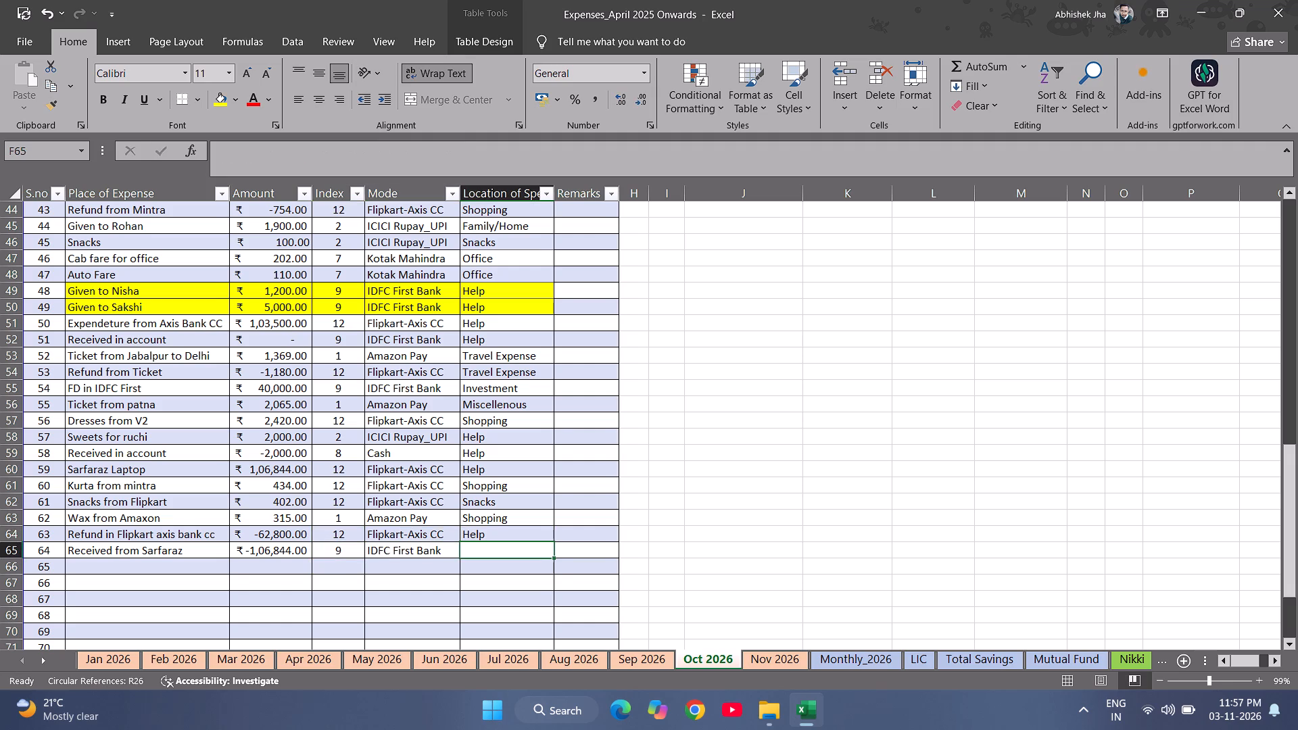
pyautogui.write('Help')
pyautogui.press('Return')
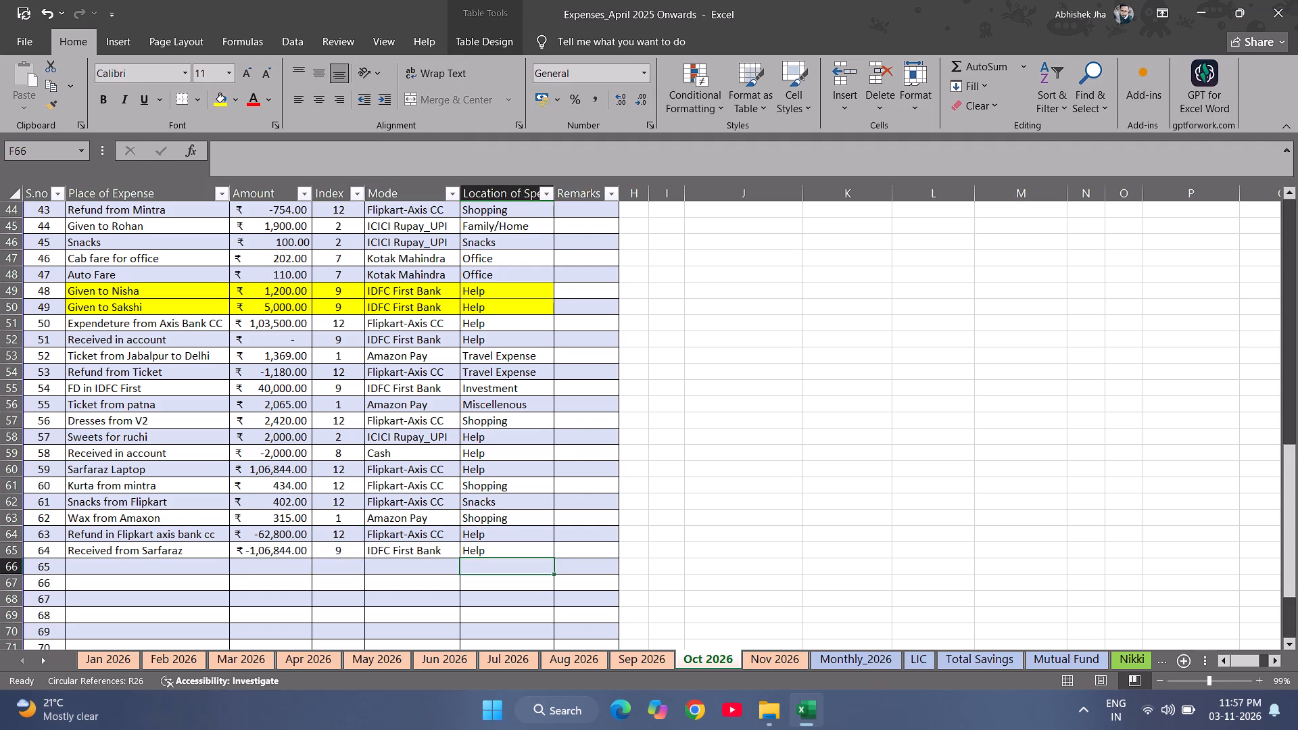
# Review the Oct 2026 card balances, category expenses and total, and check the Received from Sarfaraz entry in row 65.
pyautogui.scroll(6, 287, 462)
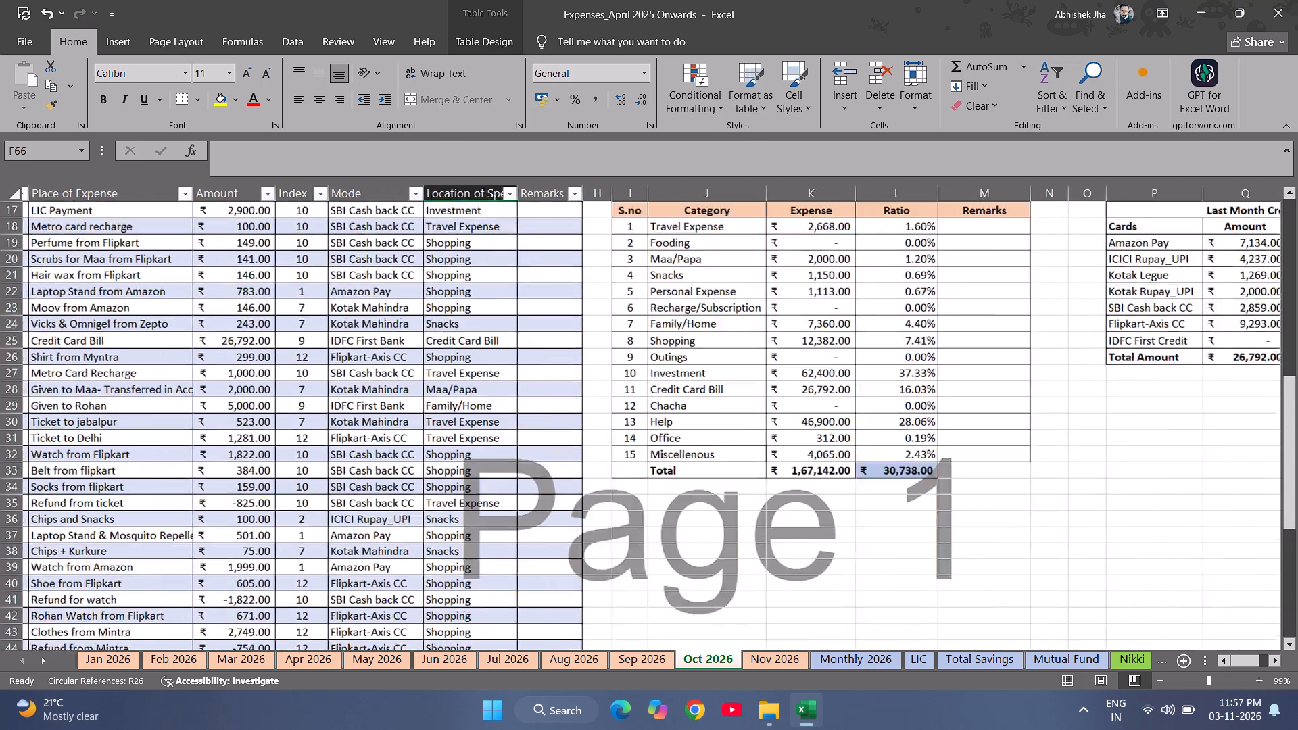
pyautogui.scroll(-1, 269, 462)
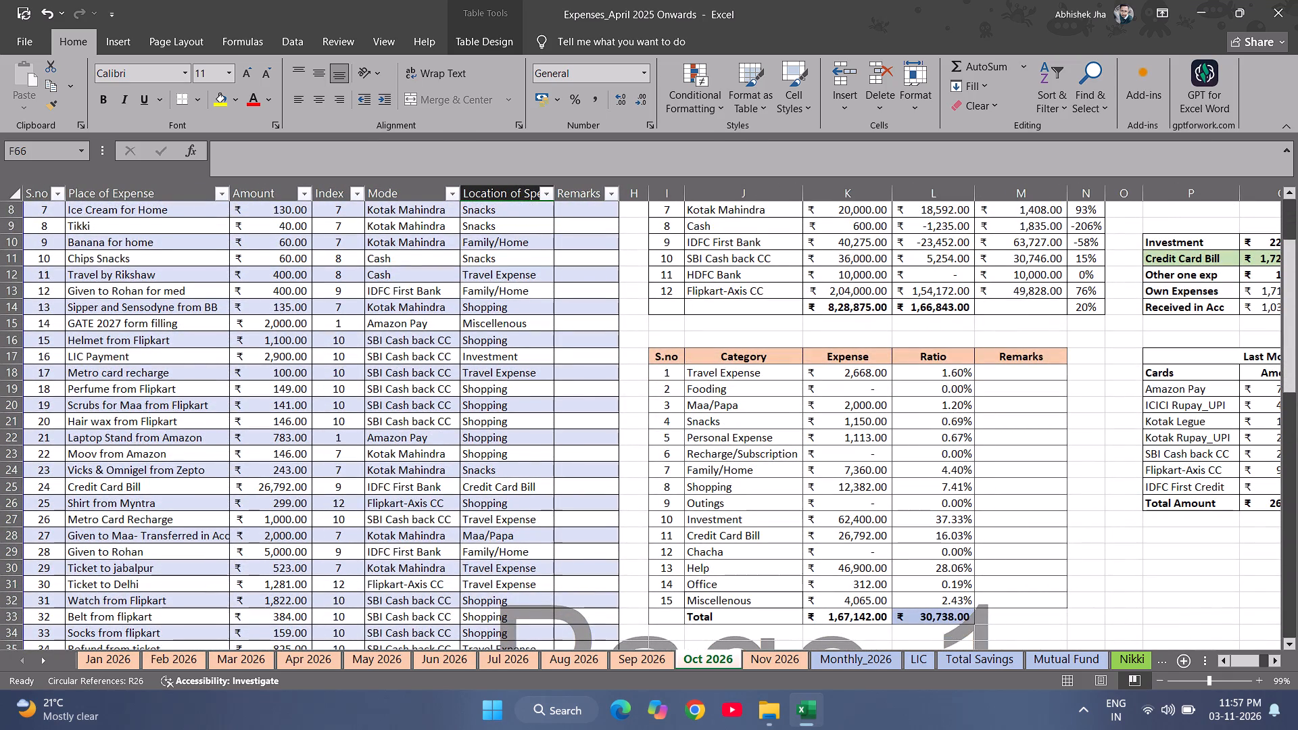
pyautogui.scroll(2, 269, 462)
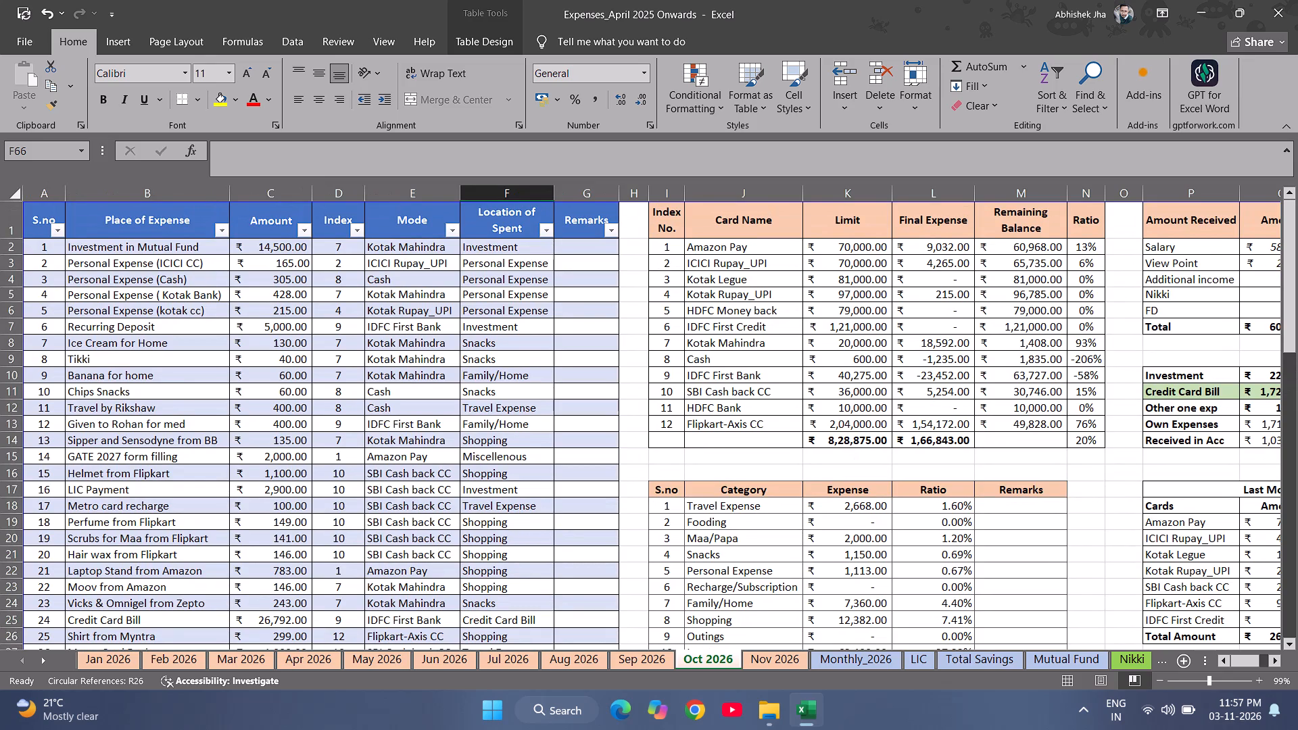
pyautogui.scroll(-9, 269, 462)
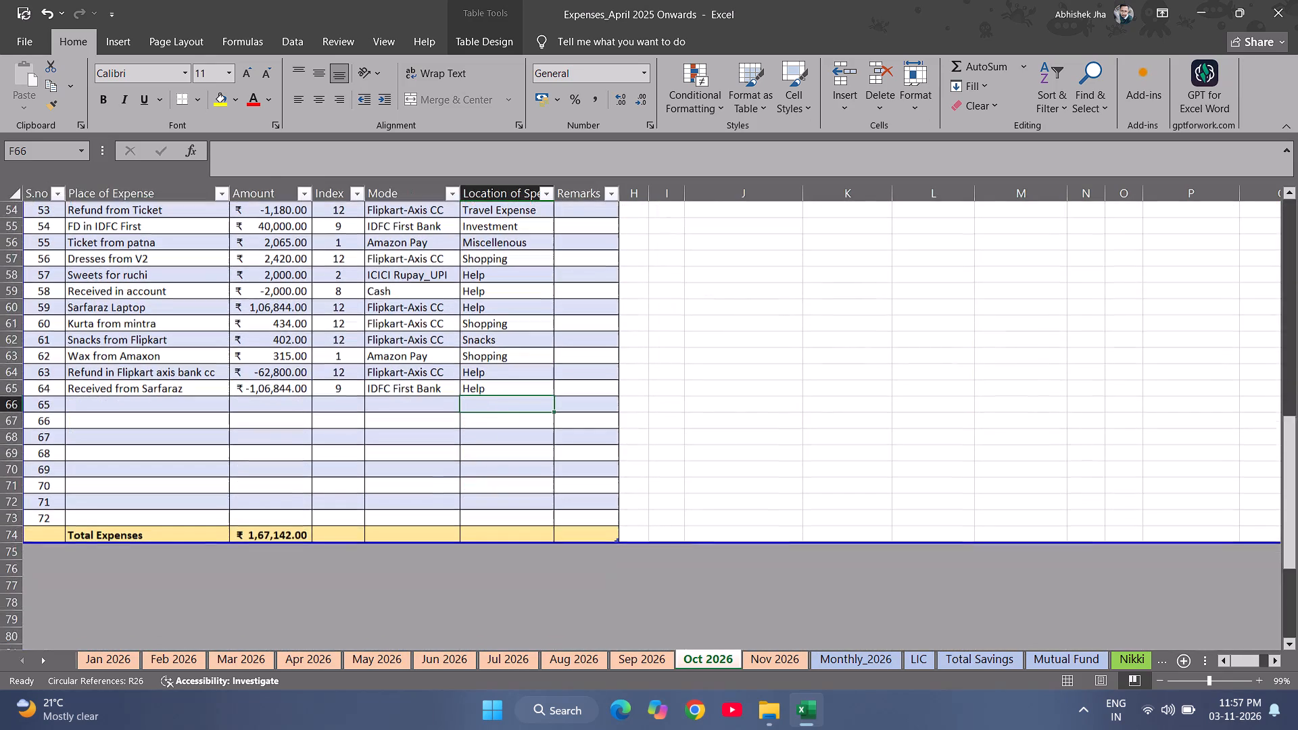
pyautogui.click(163, 387)
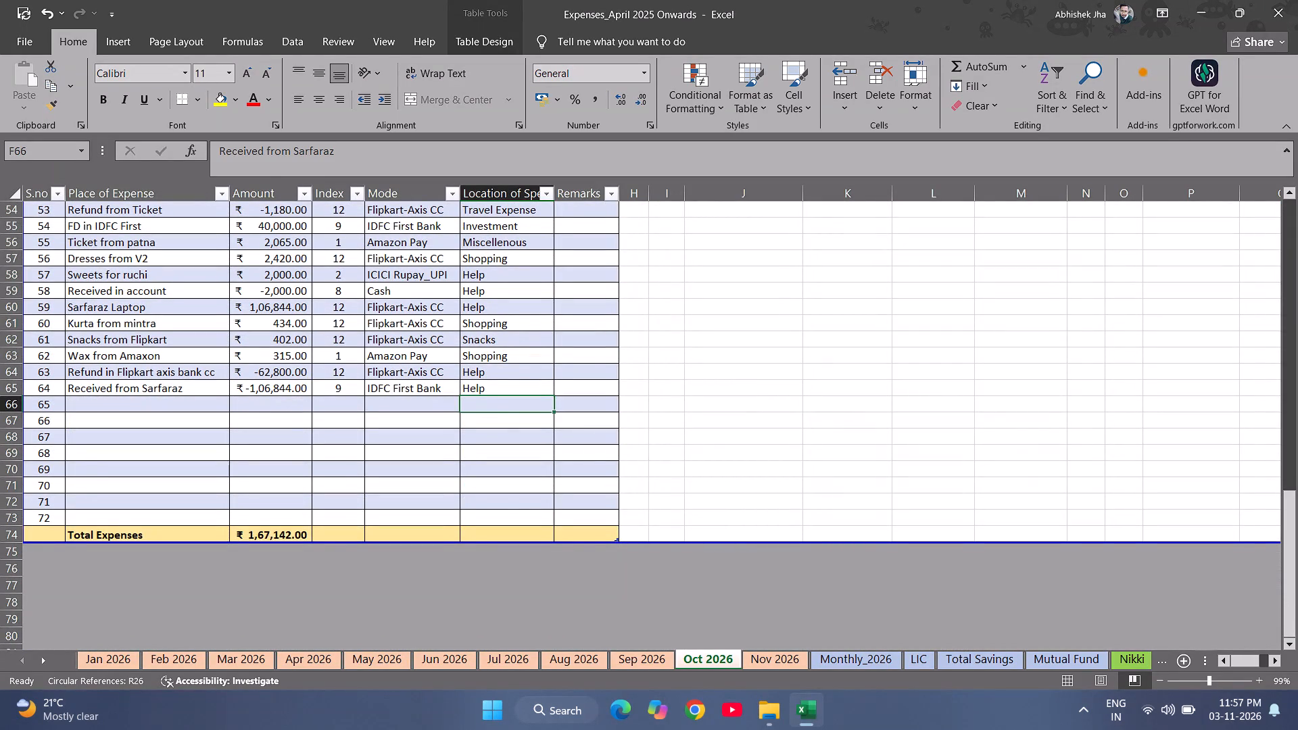
pyautogui.hotkey('shift', 'Right')
pyautogui.hotkey('shift', 'Right')
pyautogui.hotkey('shift', 'Right')
pyautogui.hotkey('shift', 'Right')
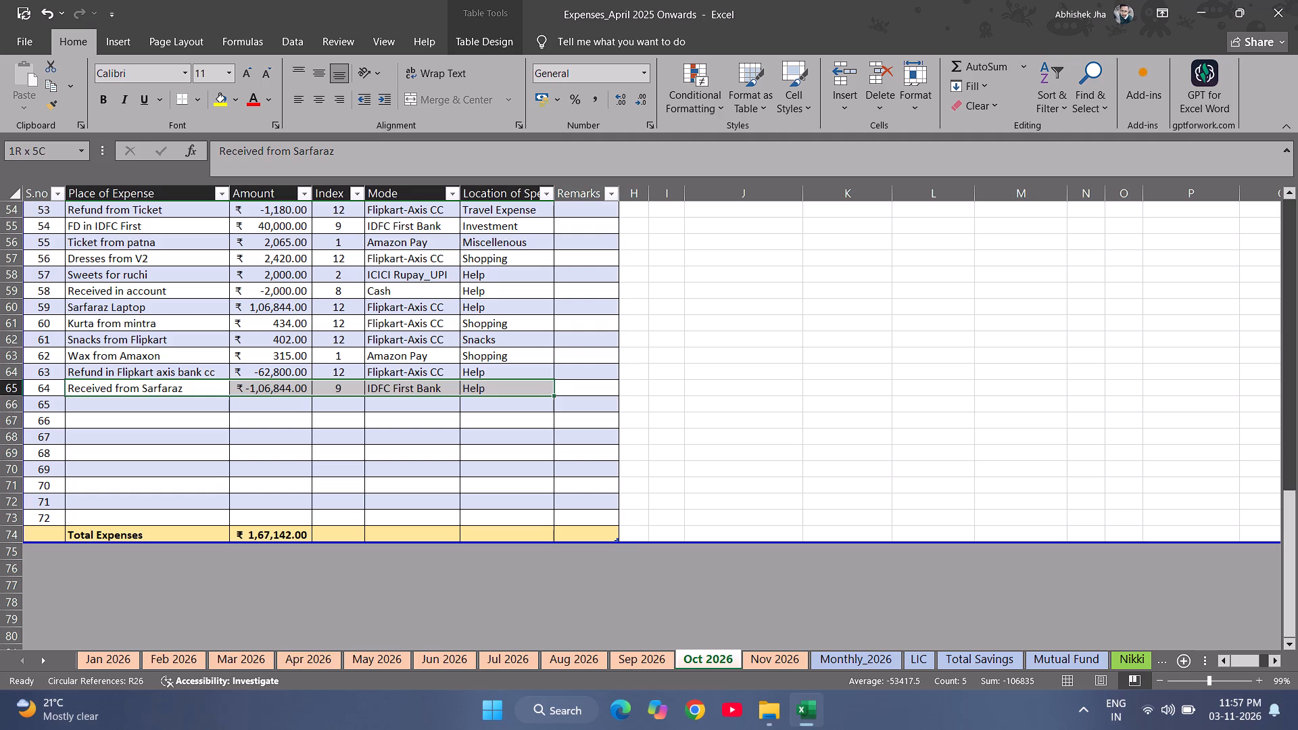
pyautogui.press('Left')
pyautogui.press('Right')
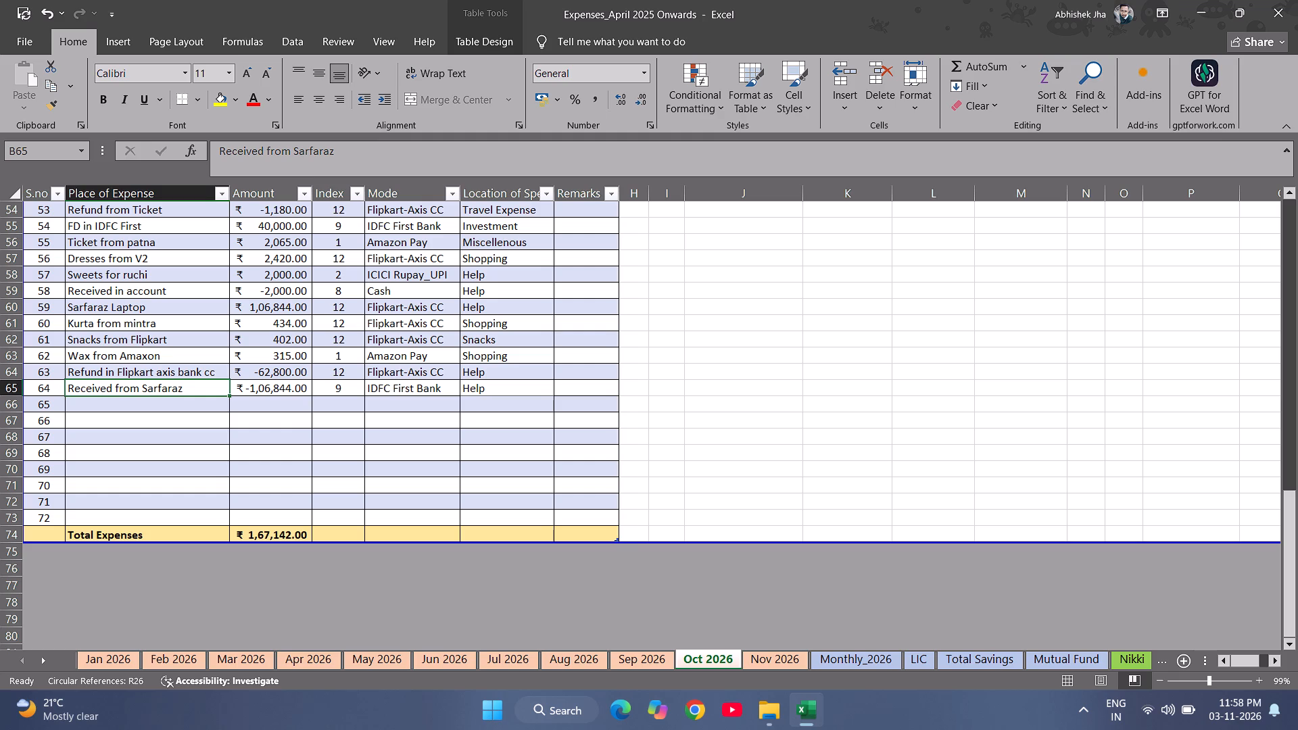
pyautogui.press('Right')
pyautogui.press('Right')
pyautogui.press('Right')
pyautogui.press('Right')
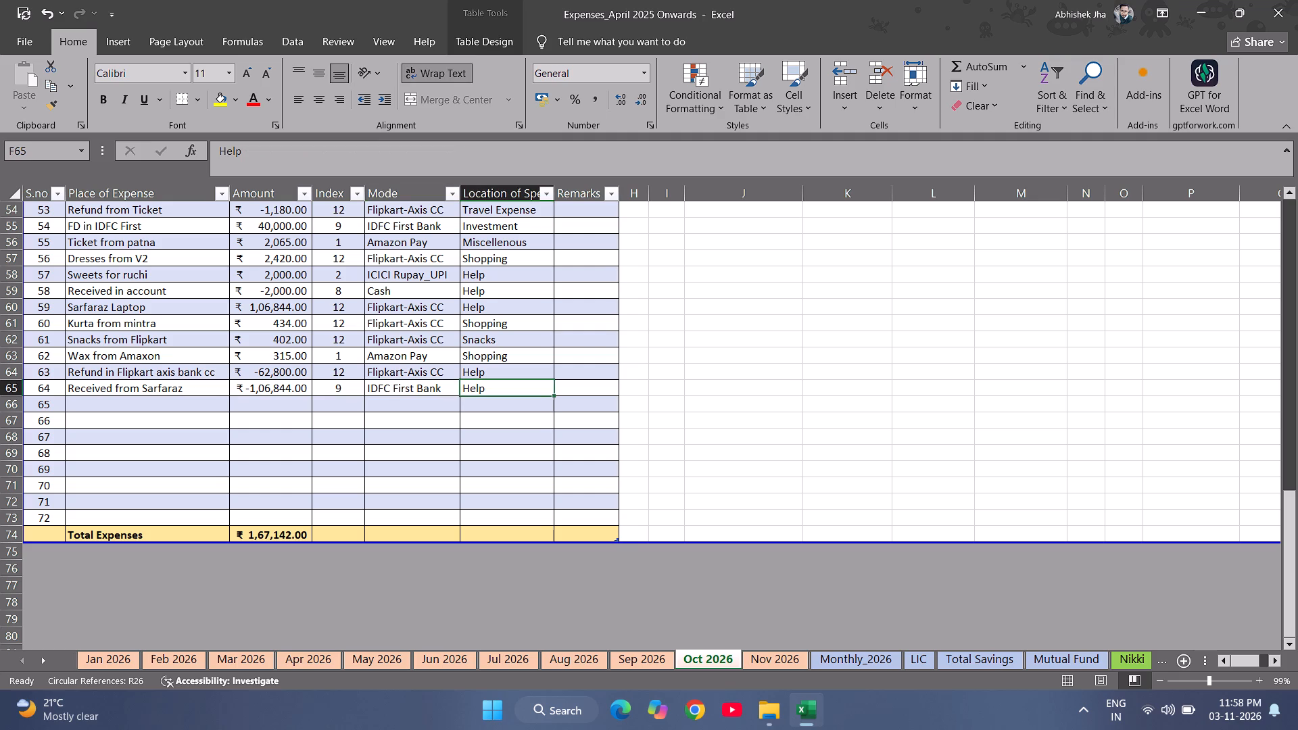
pyautogui.scroll(1, 163, 387)
# Review the Oct 2026 card balances, category expenses, income summary, last month's credit card bills and expense entries.
pyautogui.scroll(8, 163, 387)
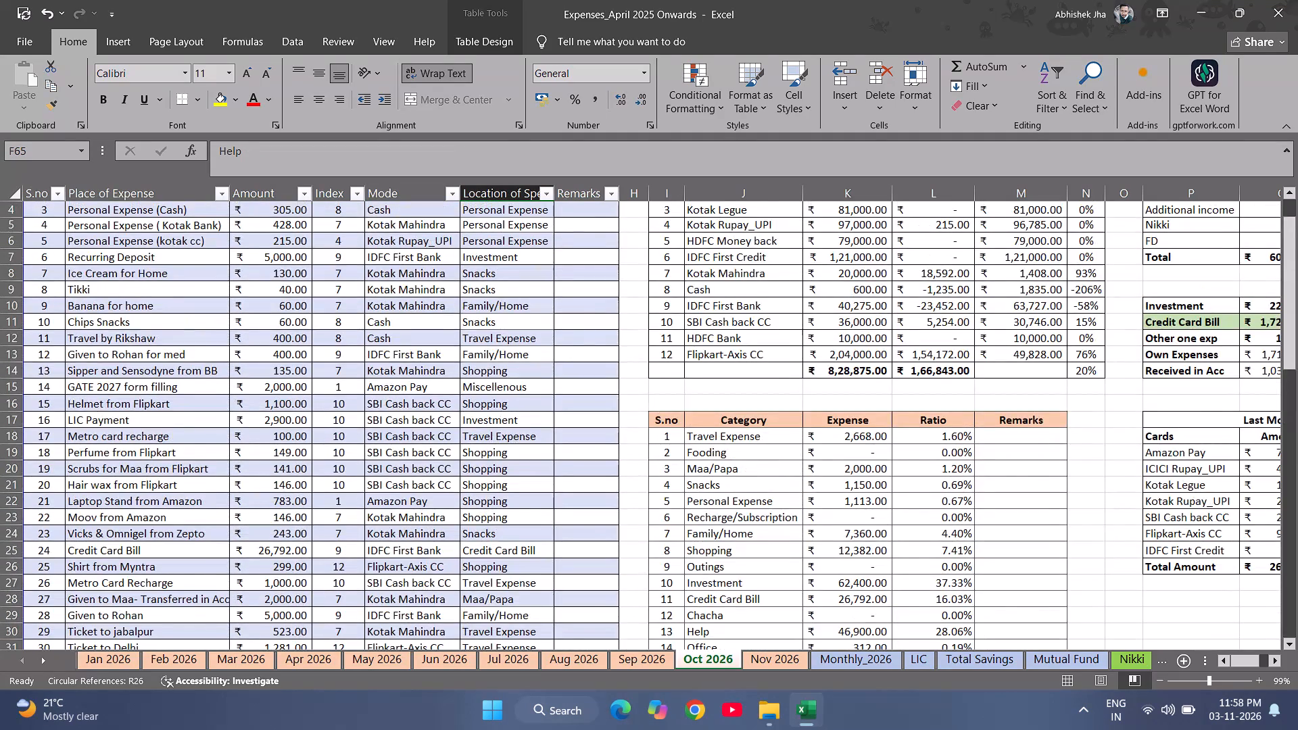
pyautogui.hscroll(-4, 163, 387)
pyautogui.scroll(-1, 163, 387)
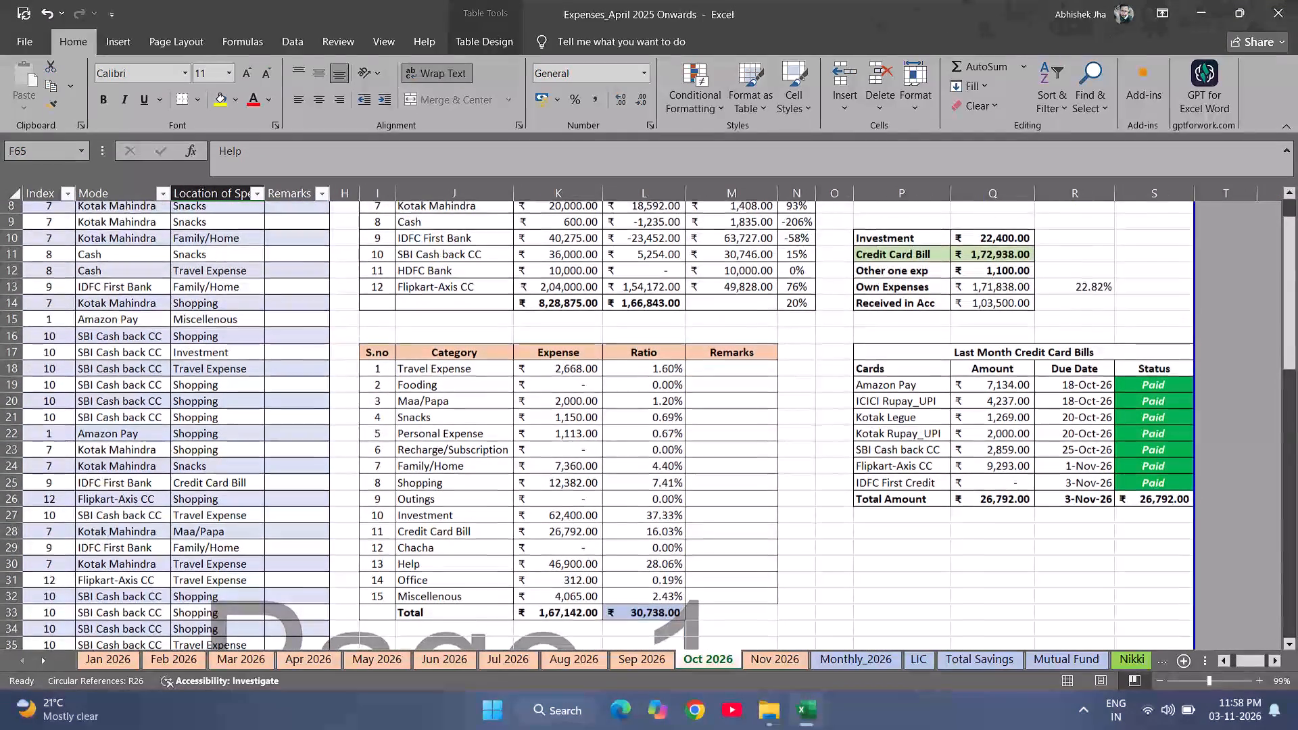
pyautogui.scroll(-1, 163, 387)
pyautogui.hscroll(1, 163, 387)
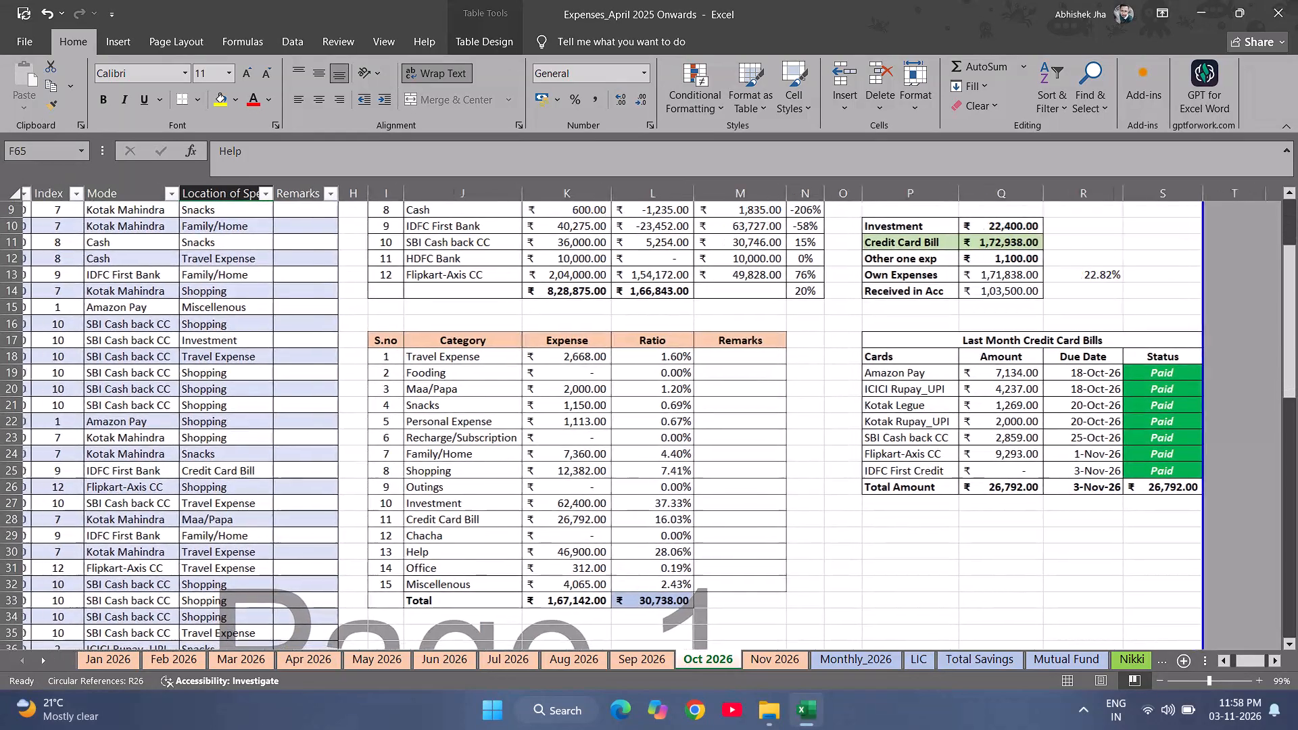
pyautogui.hscroll(3, 163, 387)
pyautogui.scroll(1, 163, 387)
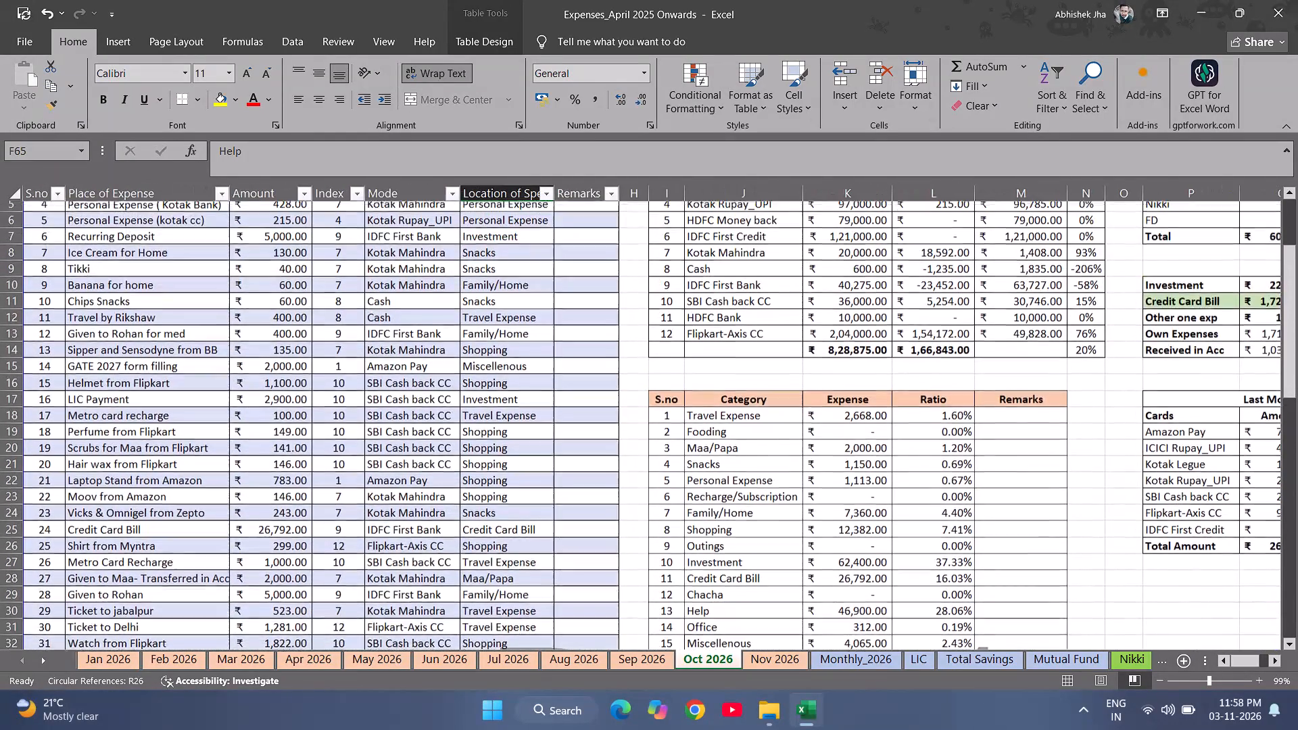
pyautogui.scroll(1, 163, 387)
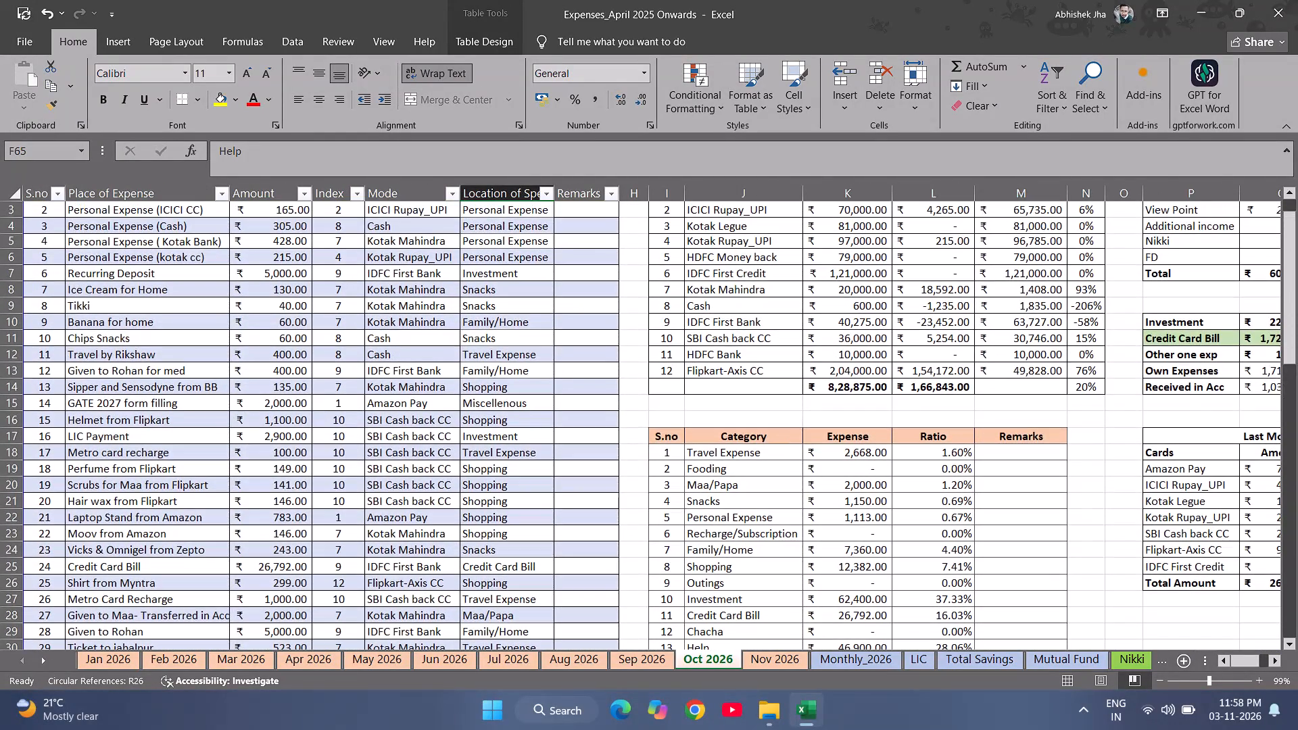
pyautogui.scroll(2, 163, 387)
pyautogui.scroll(-1, 163, 387)
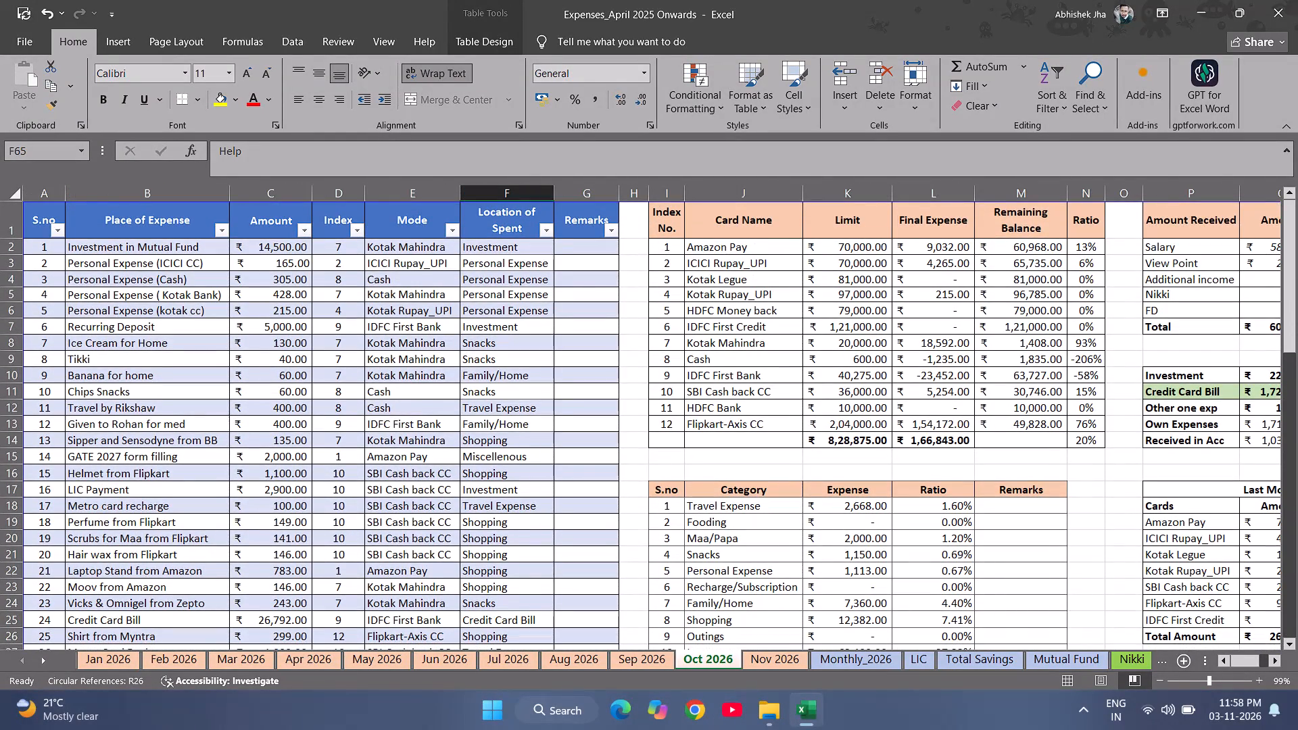
pyautogui.scroll(-6, 163, 387)
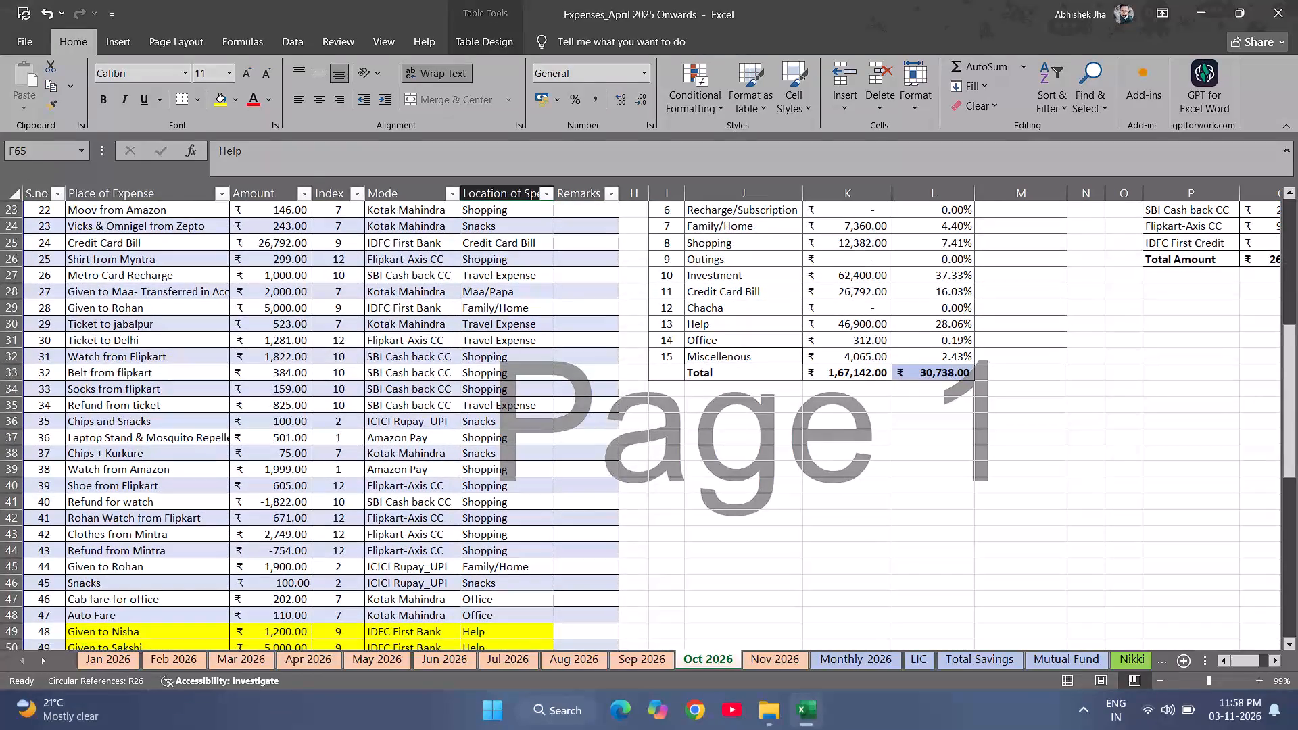
# Switch to the Nov 2026 sheet and examine its card limits, income summary, category expenses and Last Month Credit Card Bills table.
pyautogui.click(773, 665)
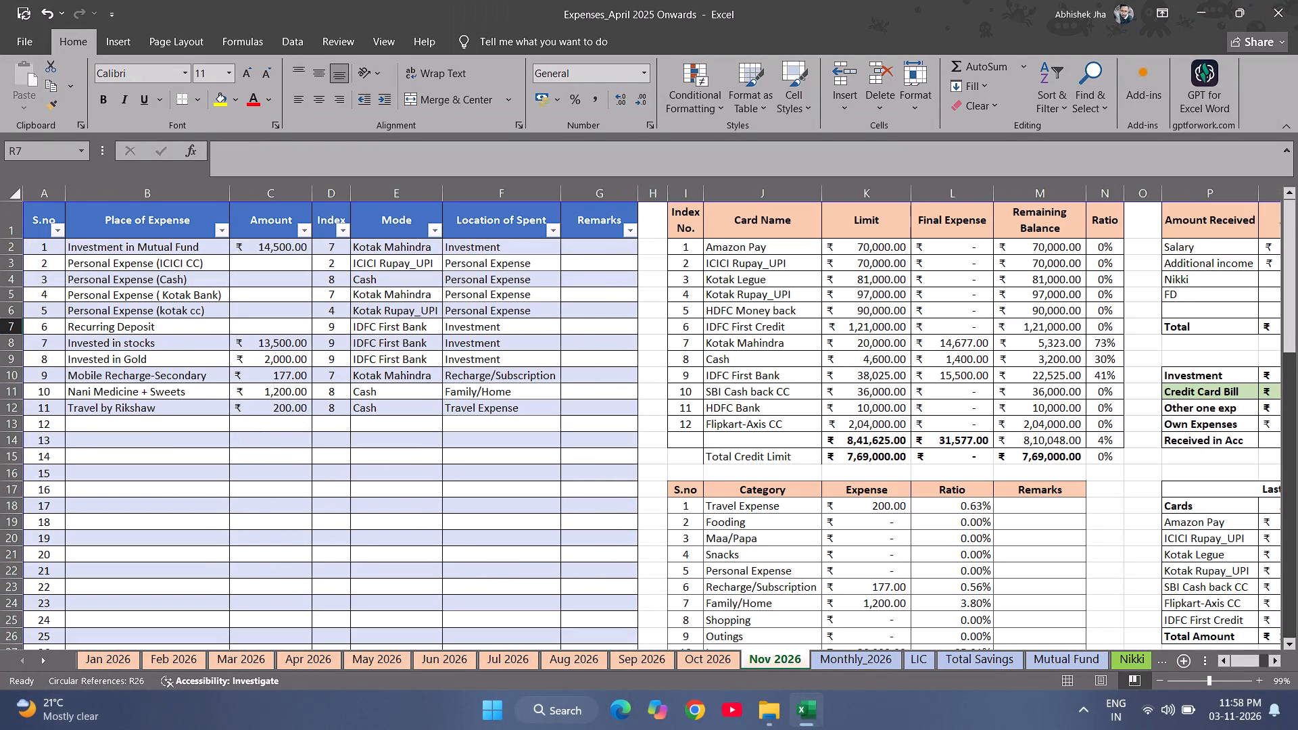
pyautogui.hscroll(-3, 527, 471)
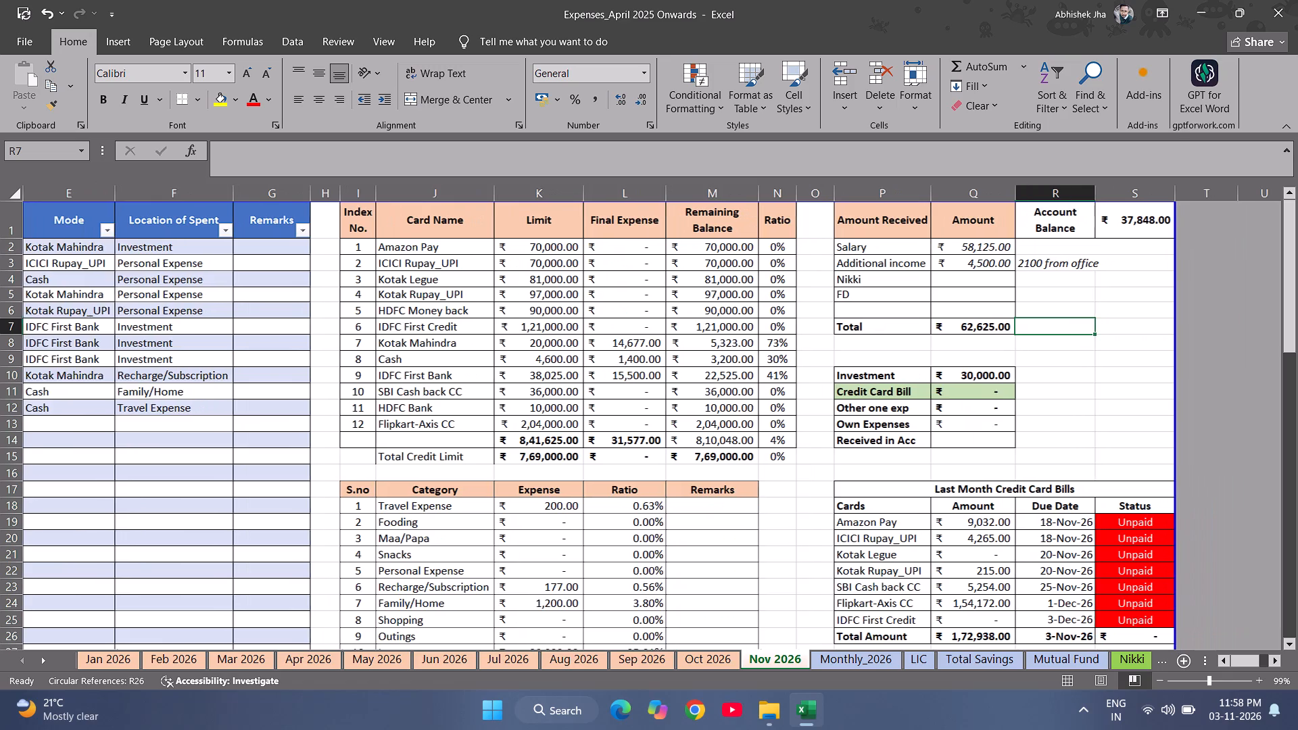
pyautogui.hscroll(-1, 527, 471)
pyautogui.scroll(-2, 527, 471)
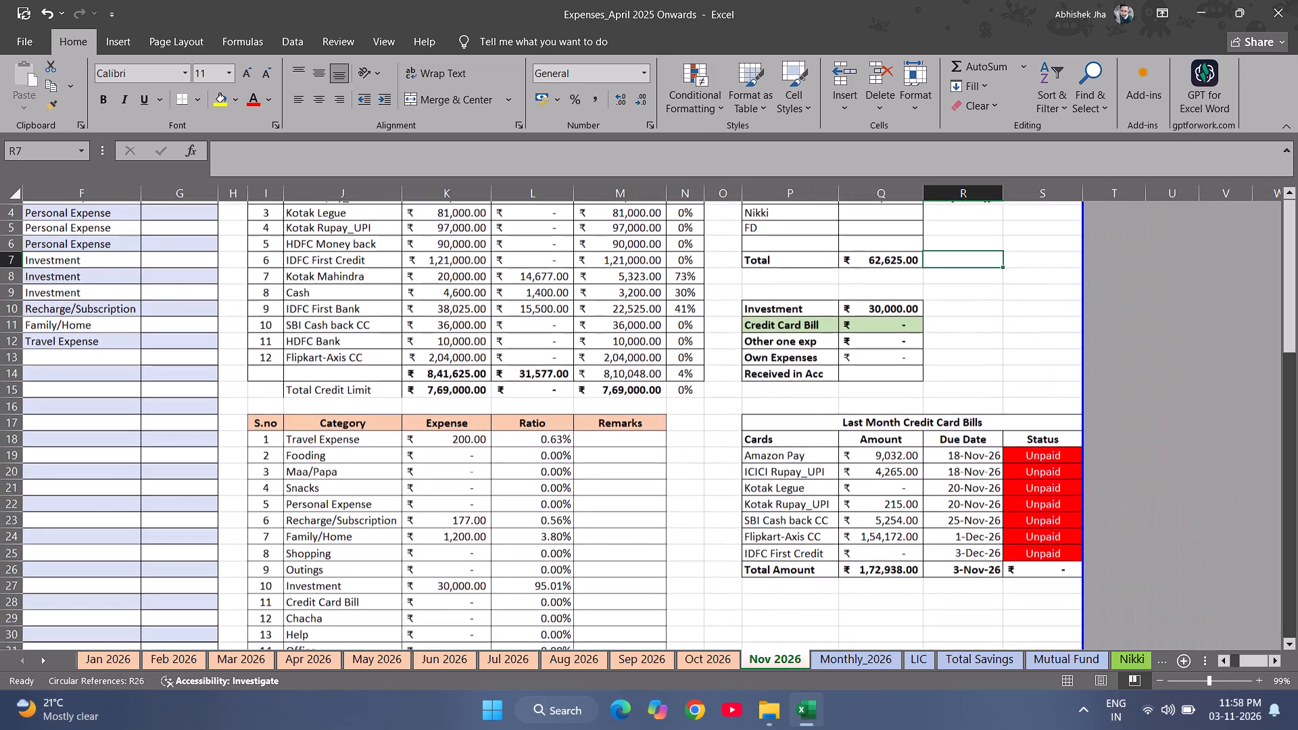
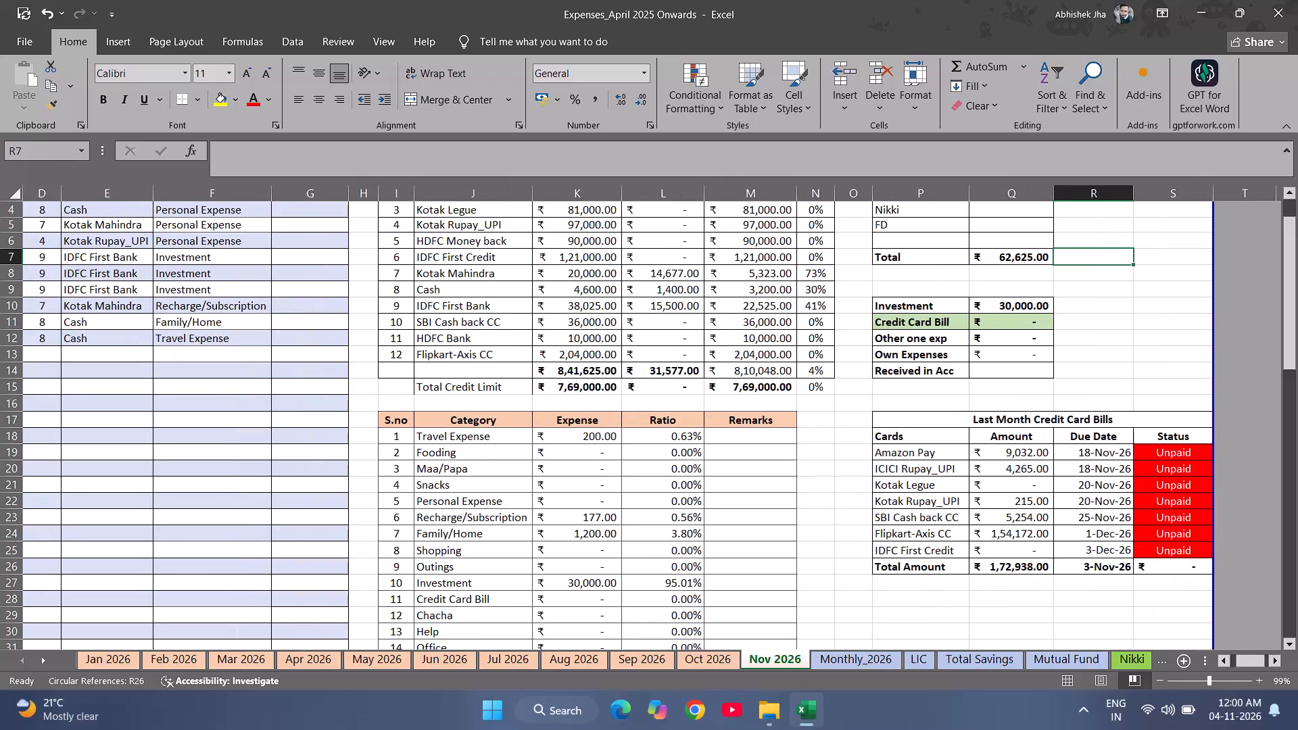
# Review the Nov 2026 account balance and income summary, the card balances, and the expense entries in rows 2 to 12.
pyautogui.scroll(3, 527, 471)
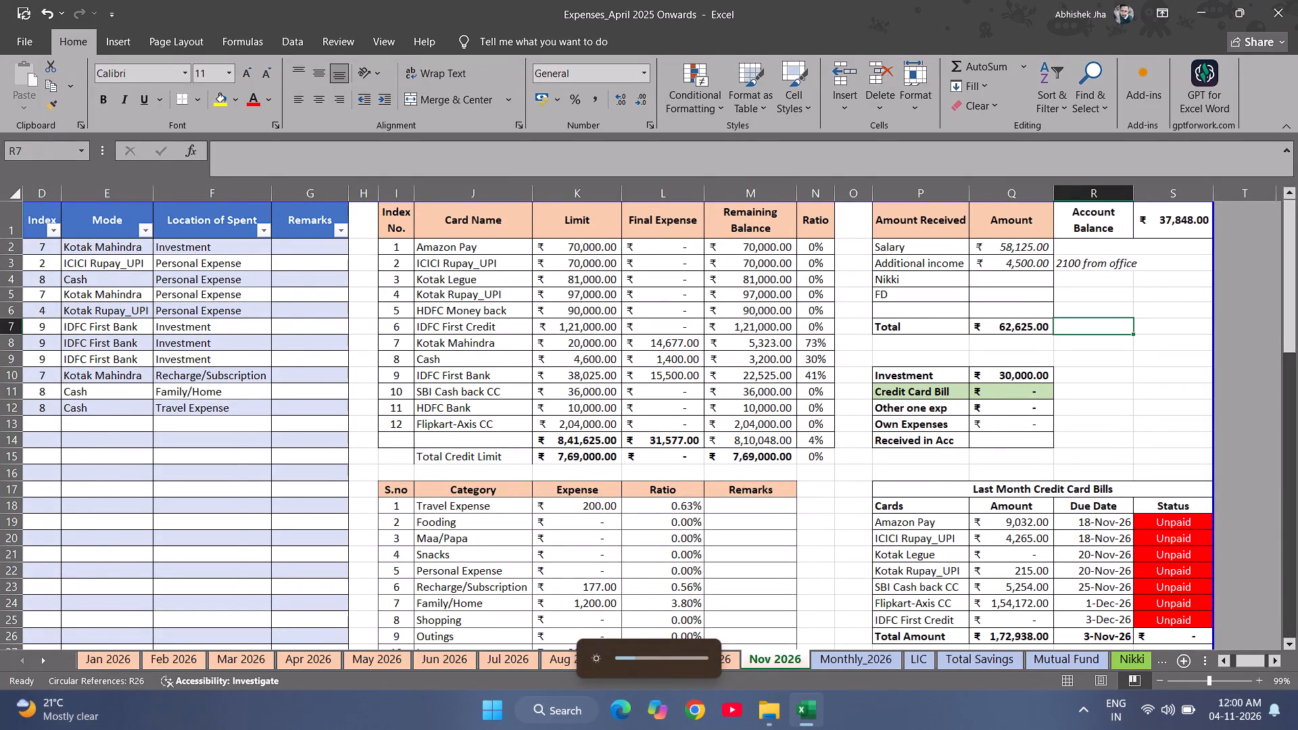
pyautogui.hscroll(4, 527, 471)
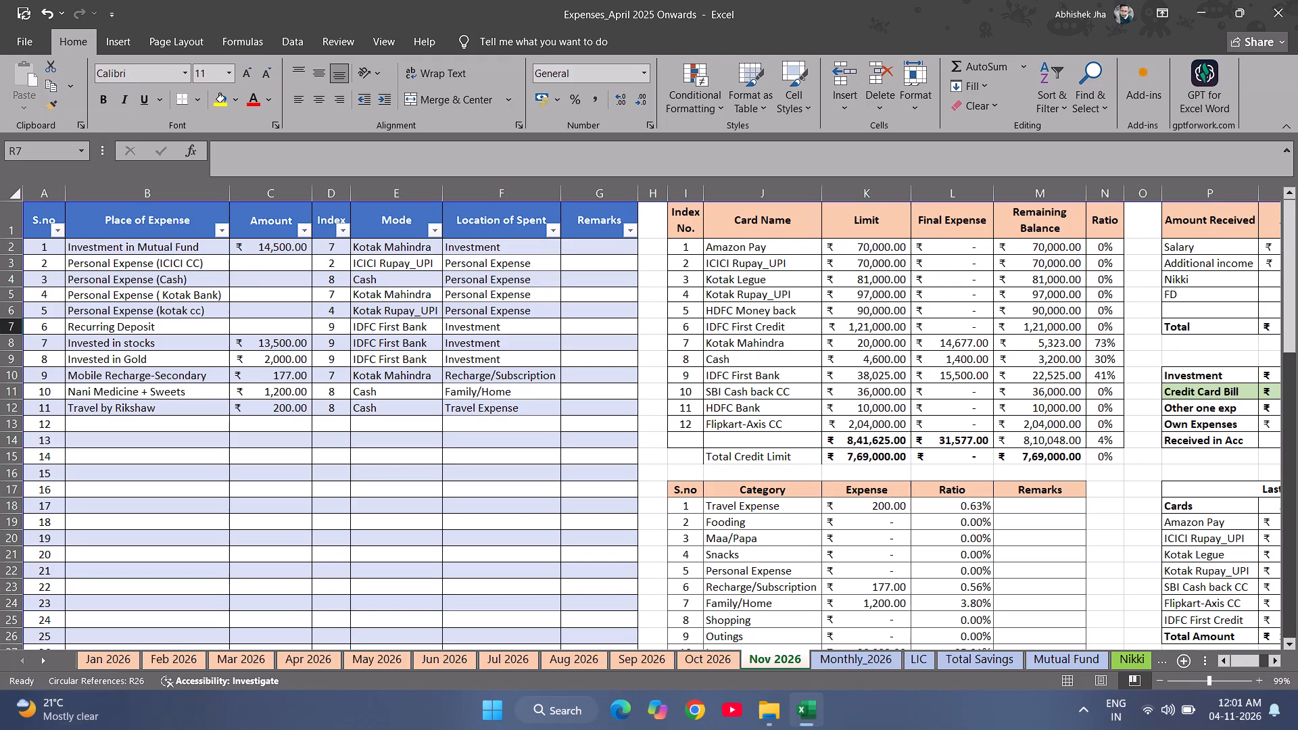
pyautogui.scroll(1, 527, 471)
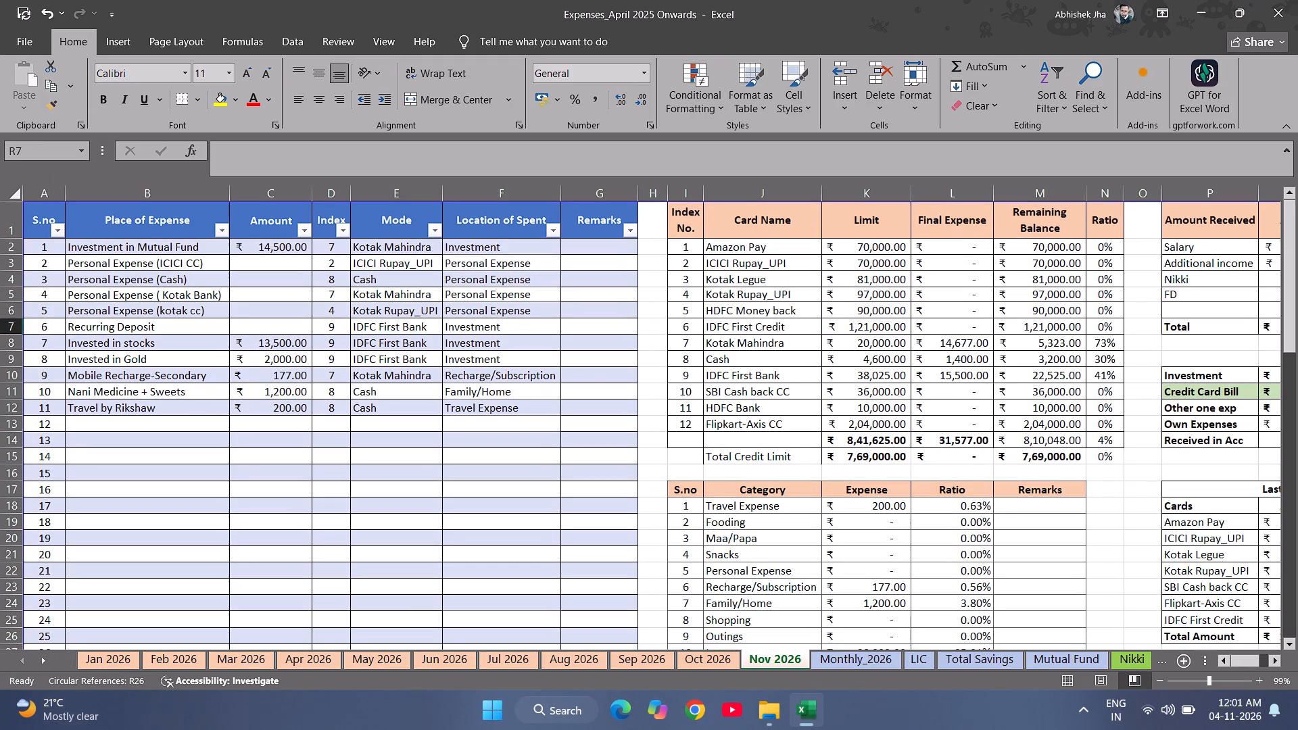
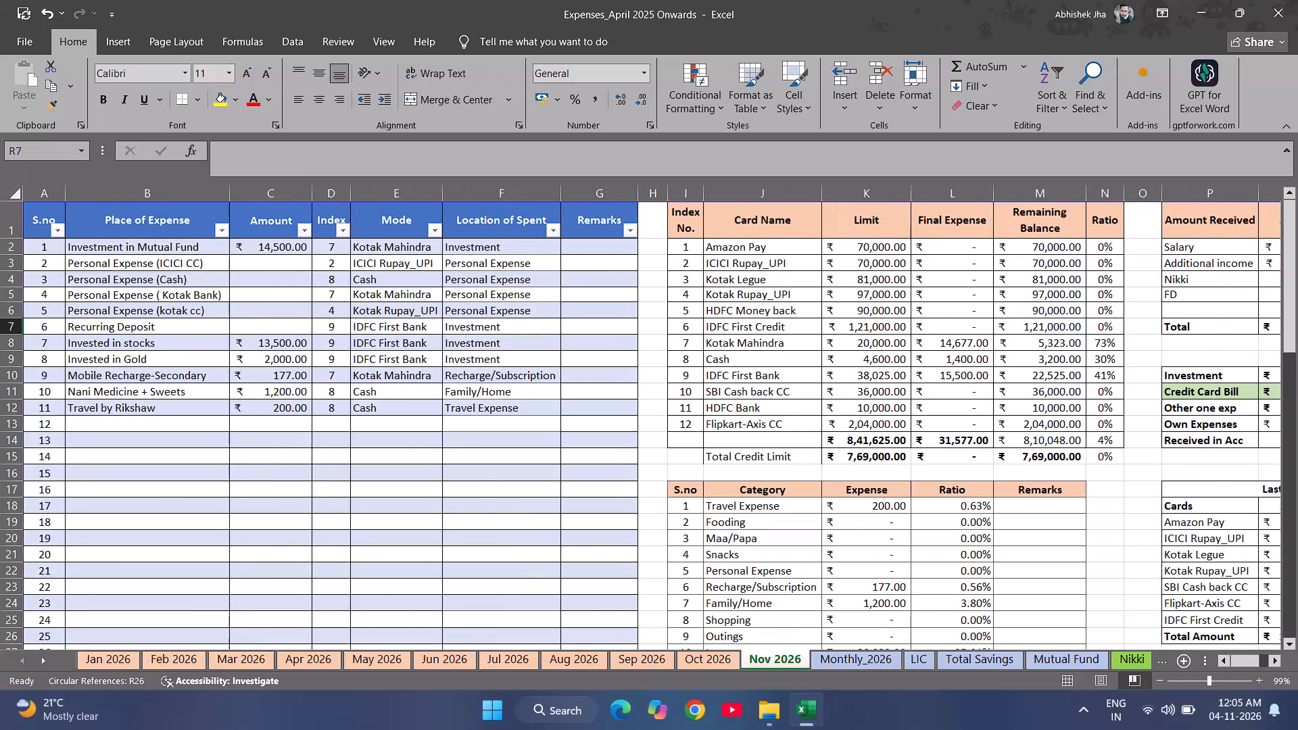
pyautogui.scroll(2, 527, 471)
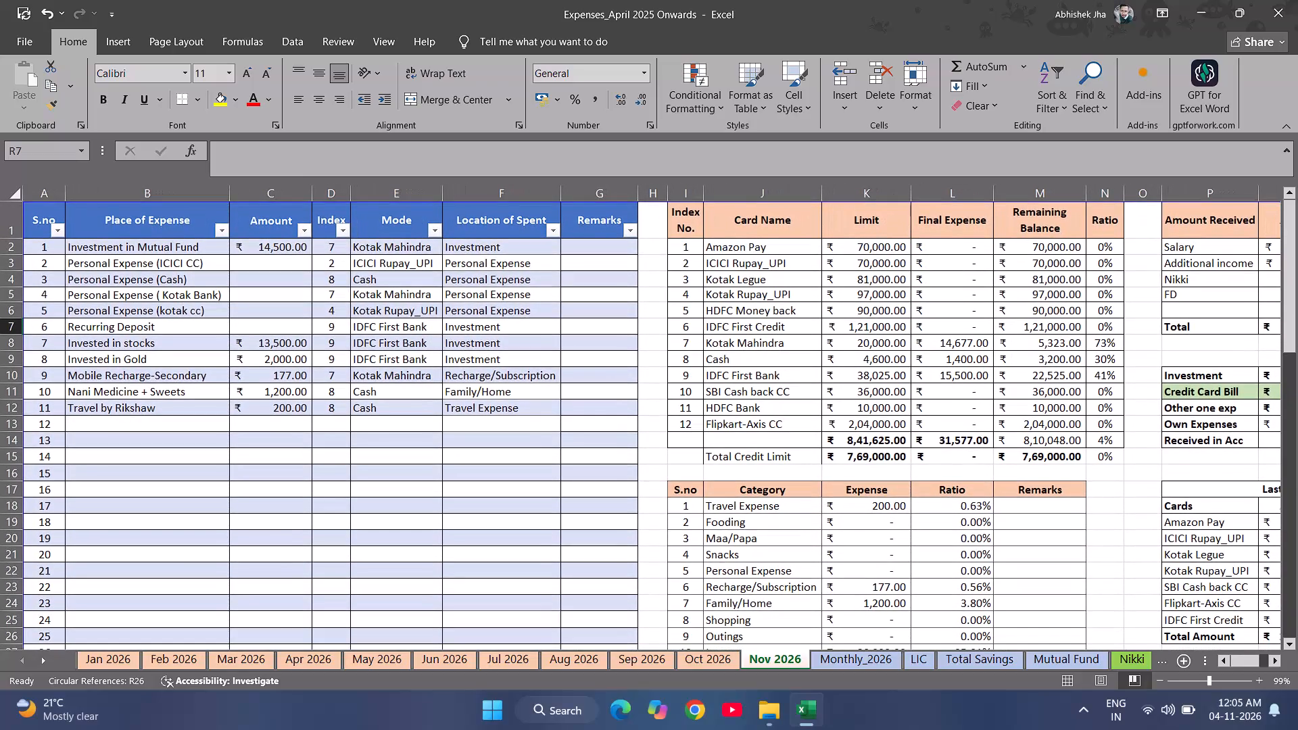
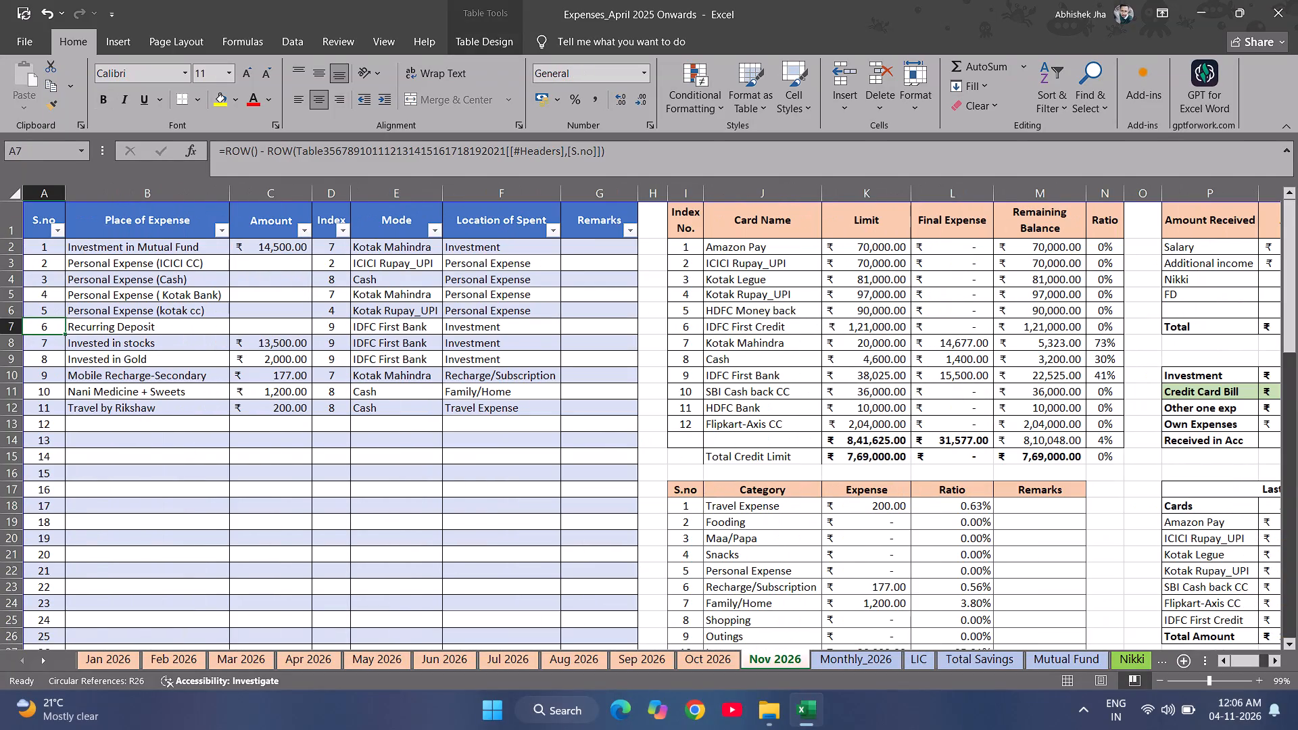
# Enter "Credit Card Bills" as the Place of Expense for entry 12 in the Nov 2026 expense table.
pyautogui.press('Down')
pyautogui.press('Down')
pyautogui.press('Down')
pyautogui.press('Down')
pyautogui.press('Down')
pyautogui.press('Down')
pyautogui.press('Right')
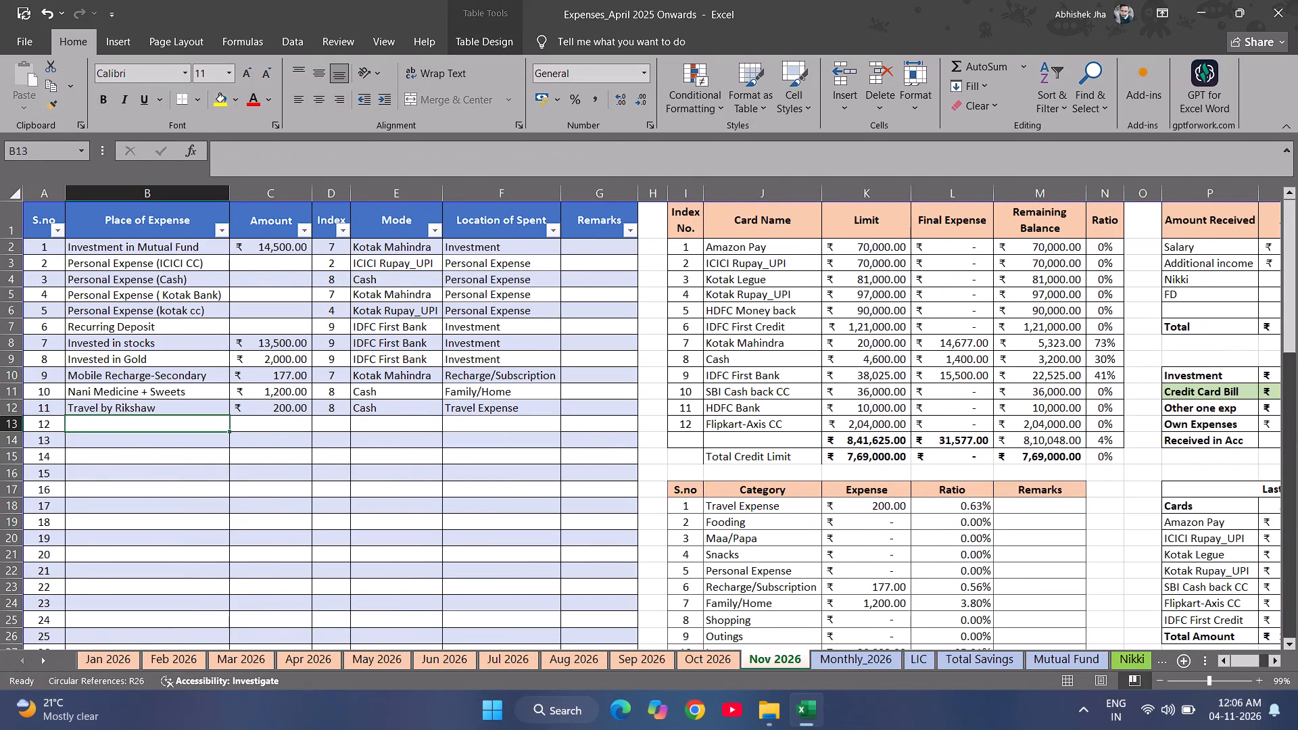
pyautogui.hotkey('shift', 'c')
pyautogui.press('Home')
pyautogui.press('BackSpace')
pyautogui.press('BackSpace')
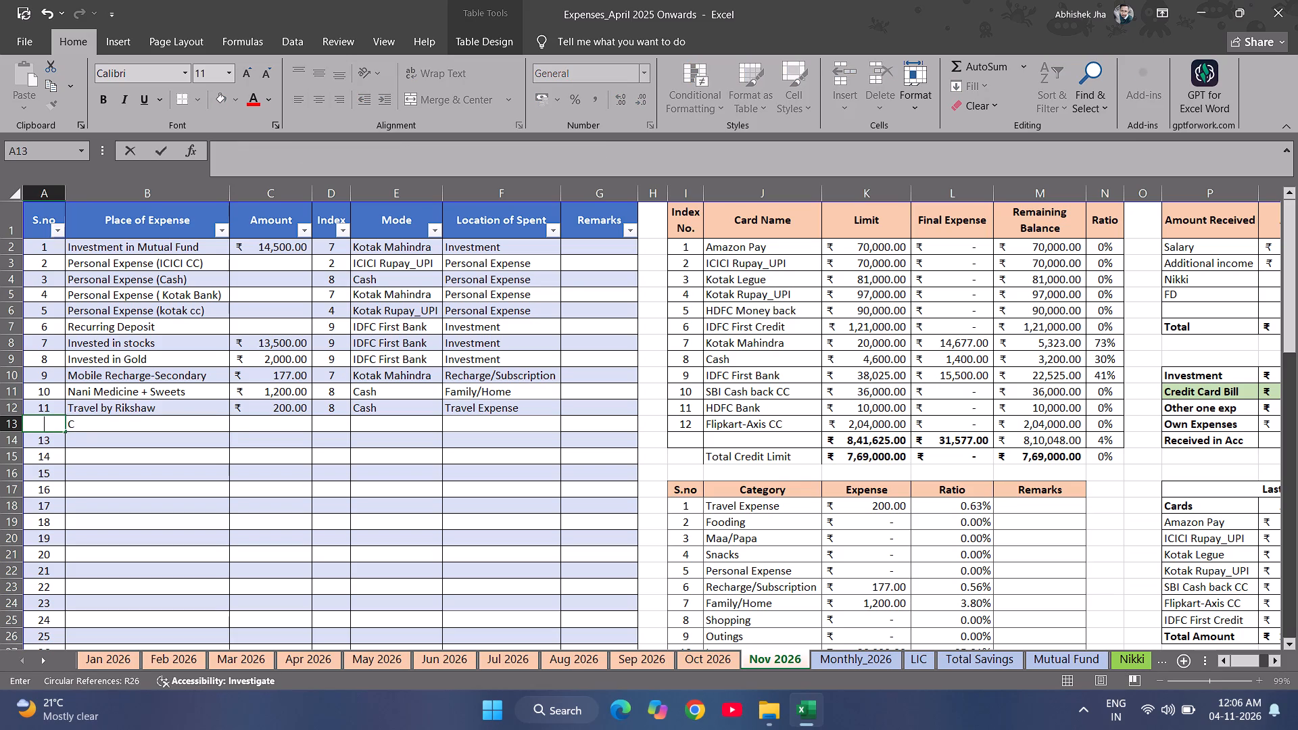
pyautogui.press('Escape')
pyautogui.press('Right')
pyautogui.press('BackSpace')
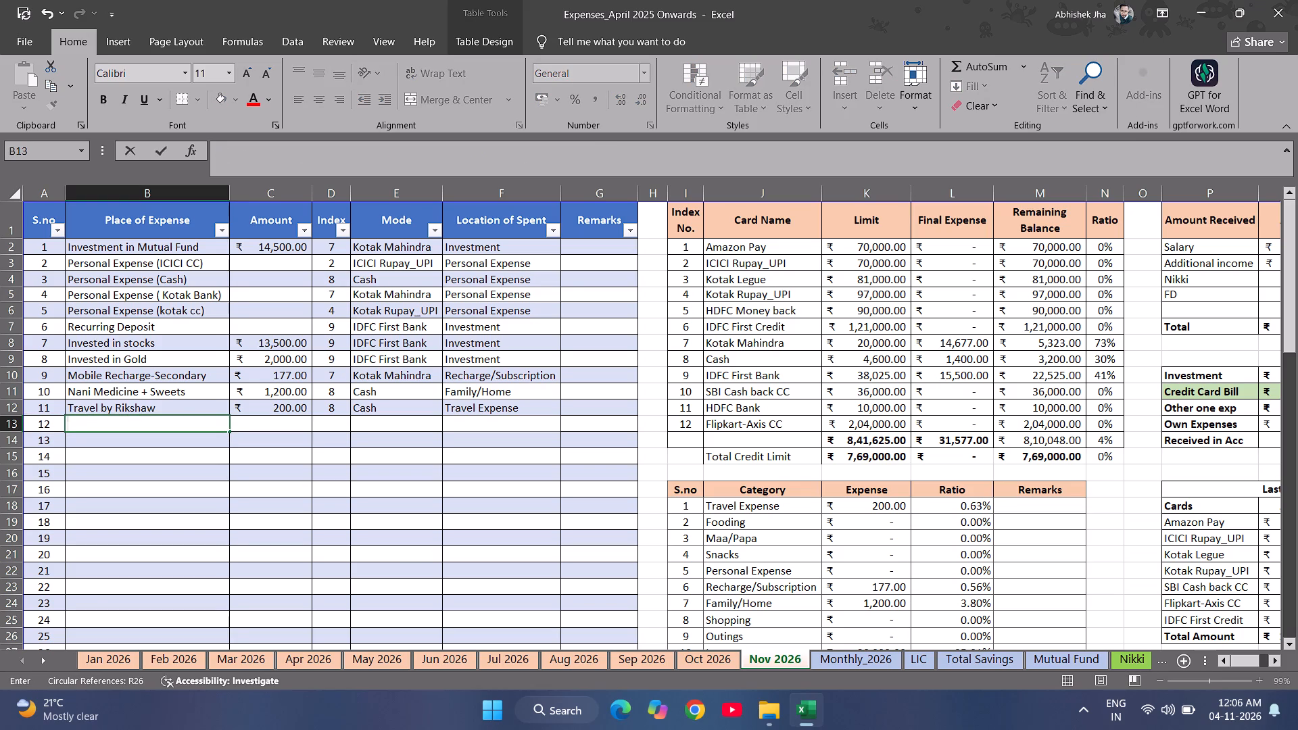
pyautogui.write('Credit Card fb')
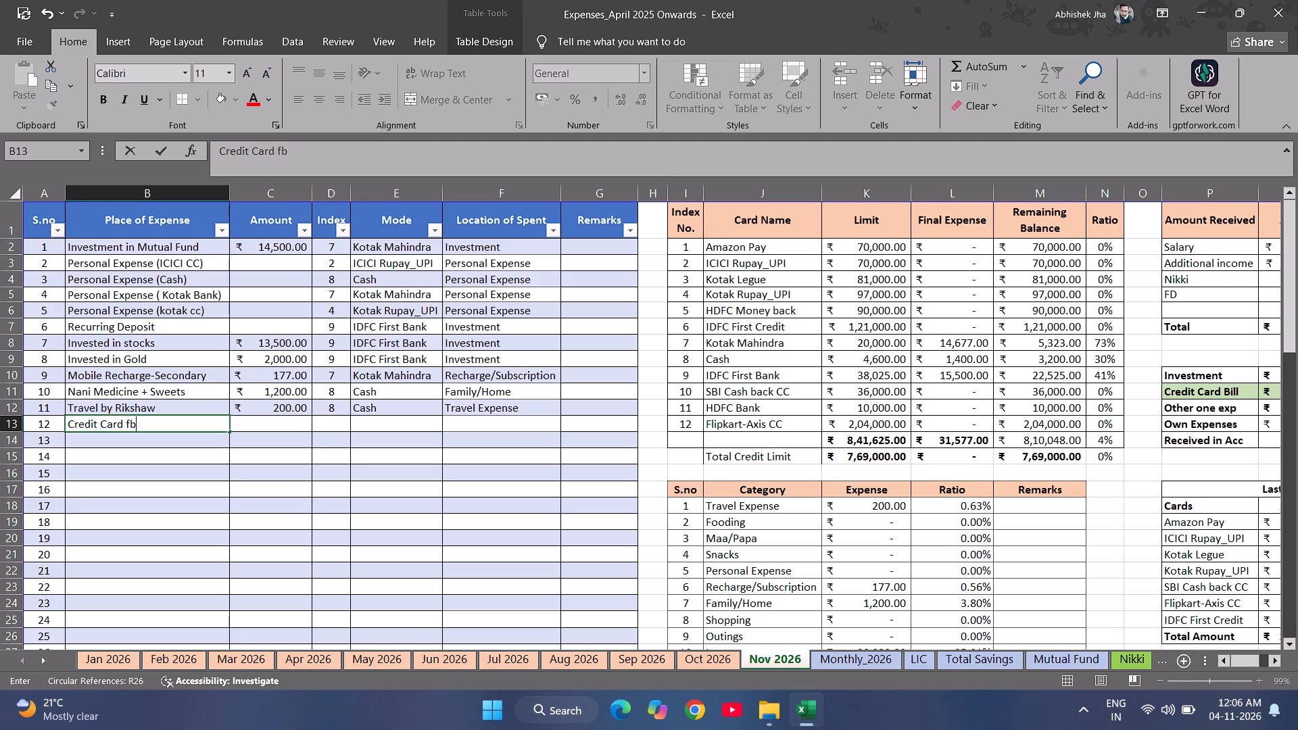
pyautogui.press('BackSpace')
pyautogui.press('BackSpace')
pyautogui.write('Bills')
pyautogui.press('Return')
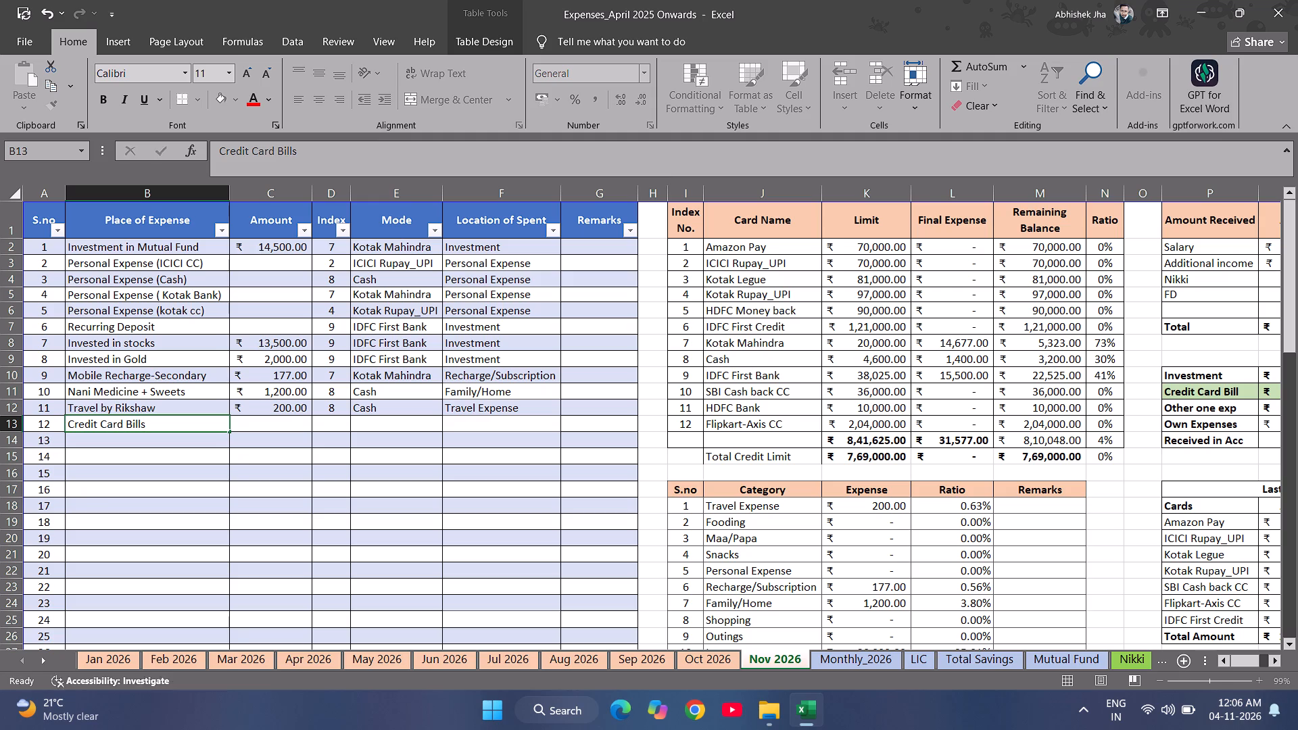
# Link the Credit Card Bills amount to cell S26, the Status column's total in the Last Month Credit Card Bills table.
pyautogui.press('Up')
pyautogui.press('Right')
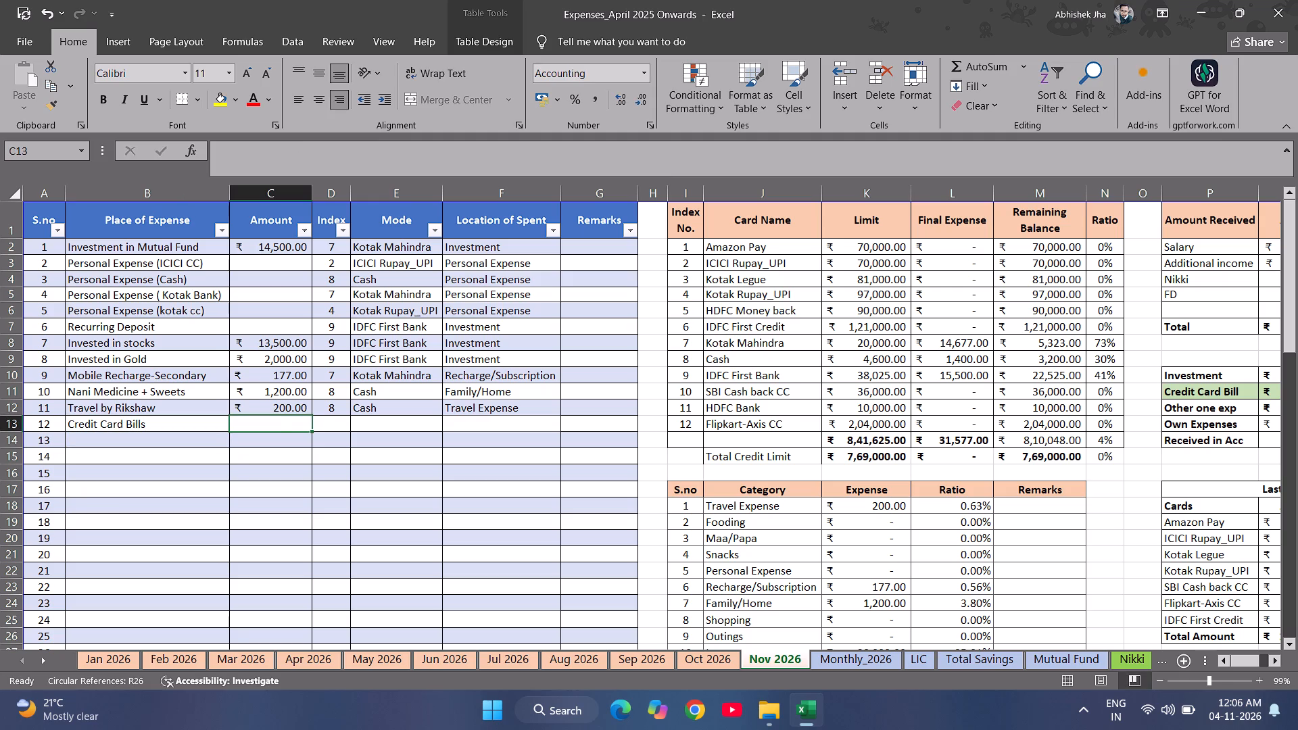
pyautogui.press('=')
pyautogui.press('Right')
pyautogui.press('Right')
pyautogui.press('Right')
pyautogui.press('Right')
pyautogui.press('Right')
pyautogui.press('Right')
pyautogui.press('Right')
pyautogui.press('Right')
pyautogui.press('Right')
pyautogui.press('Right')
pyautogui.press('Right')
pyautogui.press('Right')
pyautogui.press('Right')
pyautogui.press('Right')
pyautogui.press('Right')
pyautogui.press('Right')
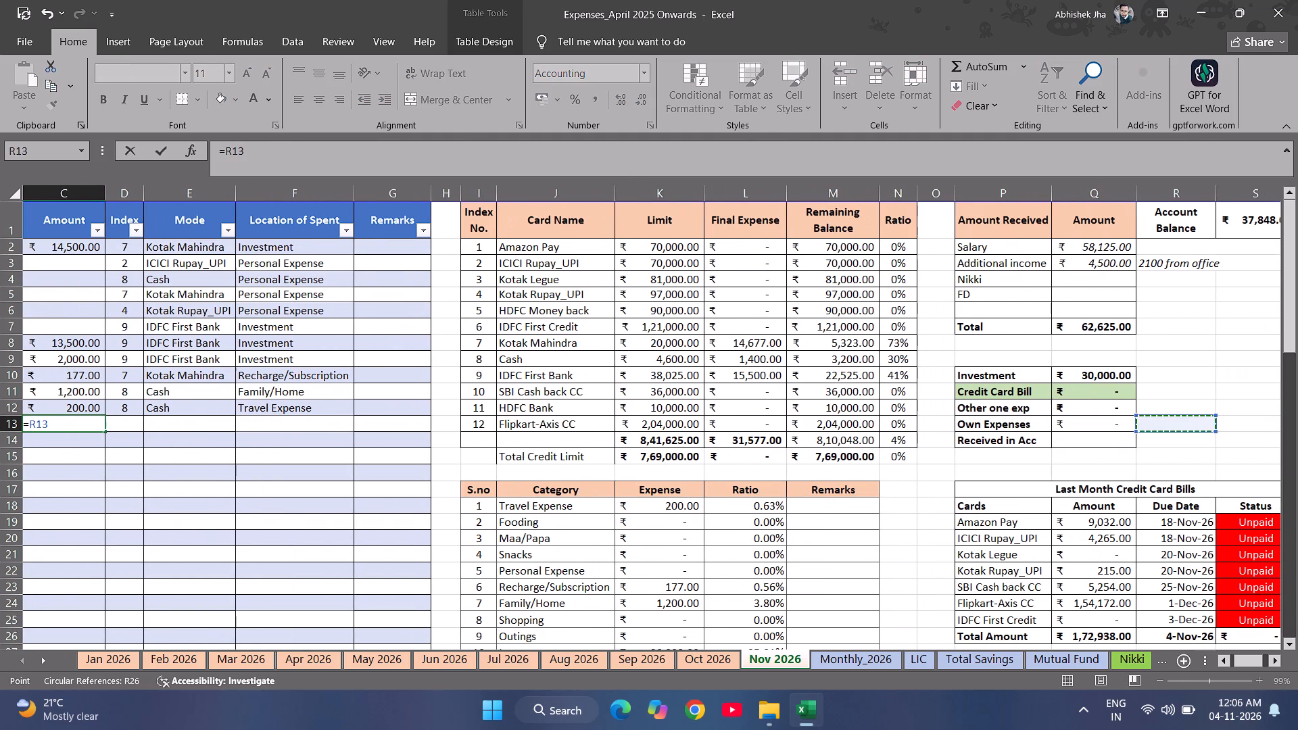
pyautogui.press('Down')
pyautogui.press('Down')
pyautogui.press('Down')
pyautogui.press('Down')
pyautogui.press('Down')
pyautogui.press('Down')
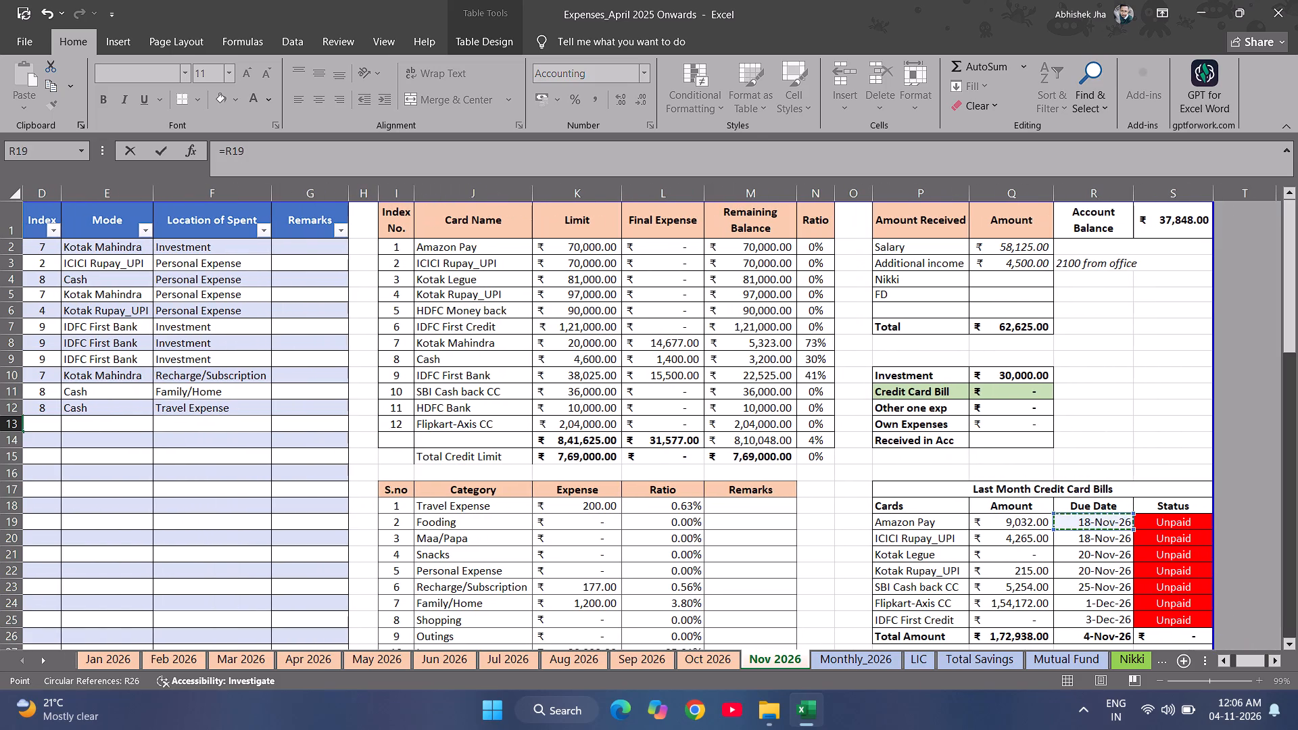
pyautogui.press('Down')
pyautogui.press('Down')
pyautogui.press('Down')
pyautogui.press('Down')
pyautogui.press('Down')
pyautogui.press('Down')
pyautogui.press('Down')
pyautogui.press('Down')
pyautogui.press('Right')
pyautogui.press('Up')
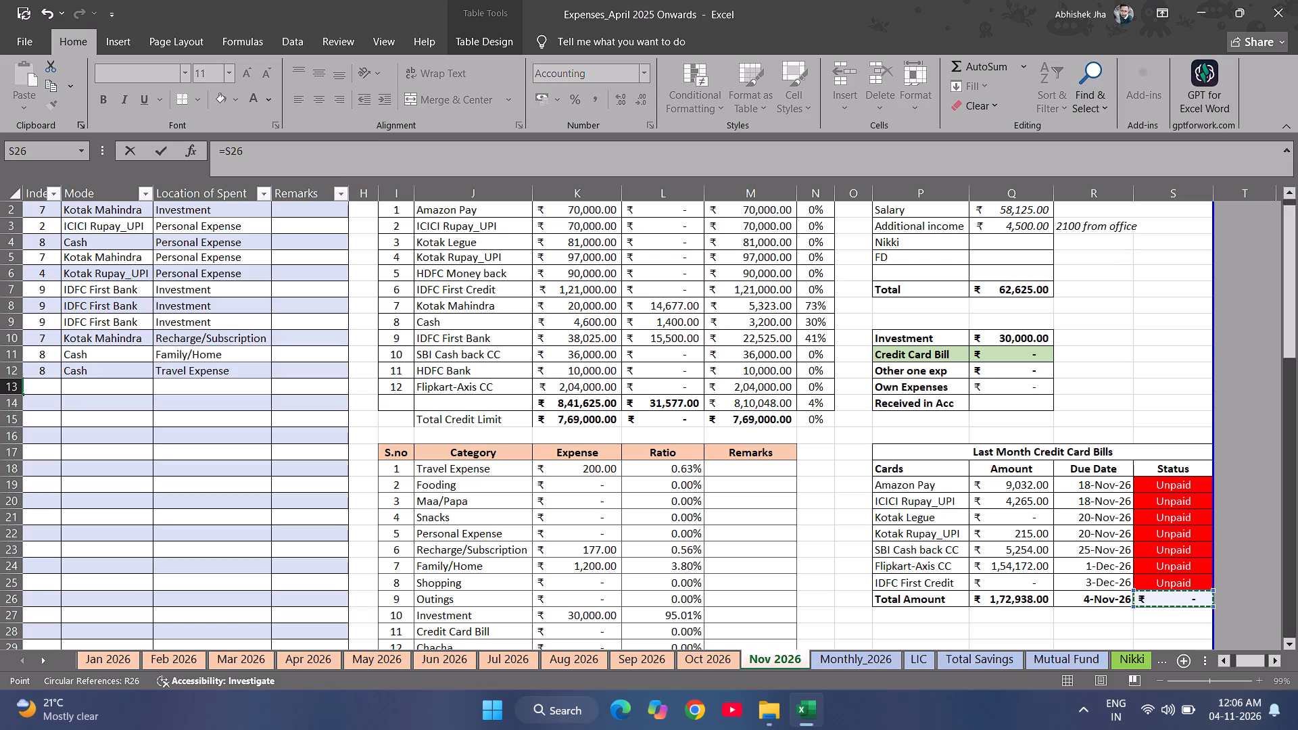
pyautogui.press('Return')
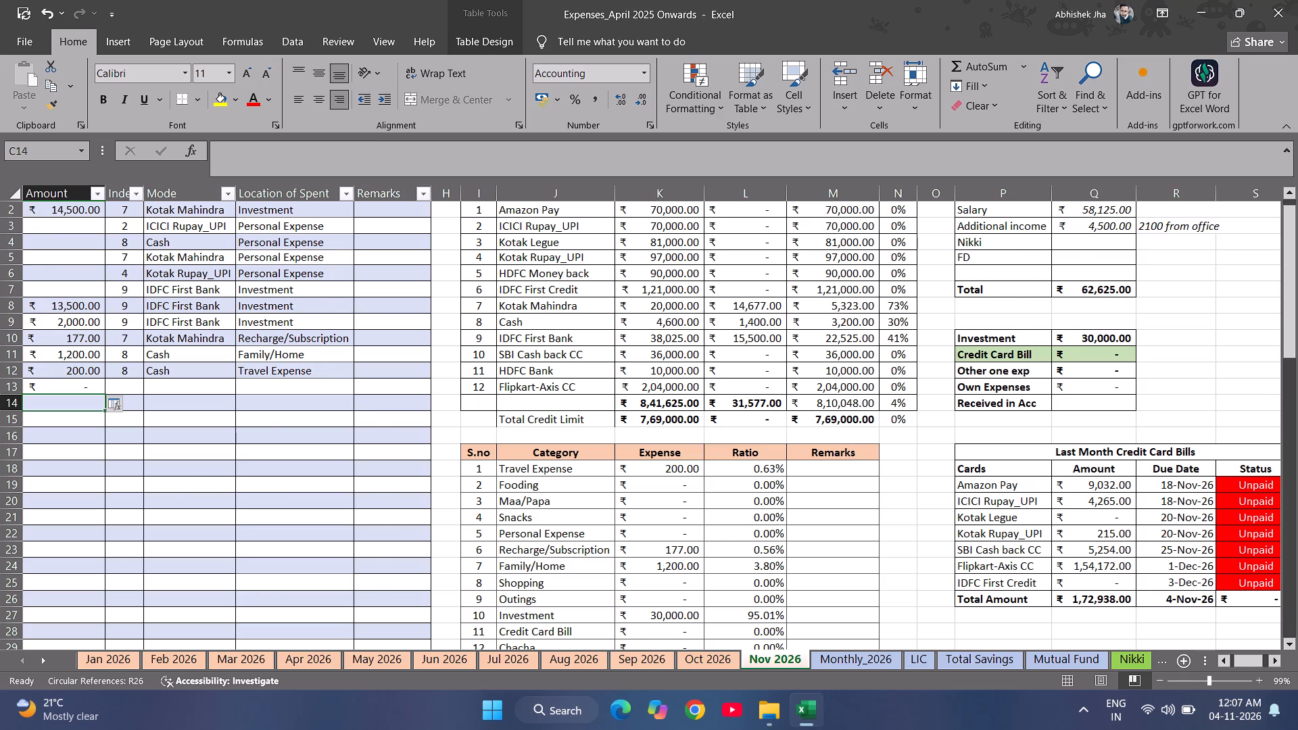
# Set the Credit Card Bills entry's Index to 9 for IDFC First Bank.
pyautogui.press('Left')
pyautogui.press('Left')
pyautogui.press('Left')
pyautogui.press('Left')
pyautogui.press('Left')
pyautogui.press('Left')
pyautogui.press('Left')
pyautogui.press('Left')
pyautogui.press('Left')
pyautogui.press('Left')
pyautogui.press('Left')
pyautogui.press('Left')
pyautogui.press('Left')
pyautogui.press('Left')
pyautogui.press('Left')
pyautogui.press('Up')
pyautogui.press('Right')
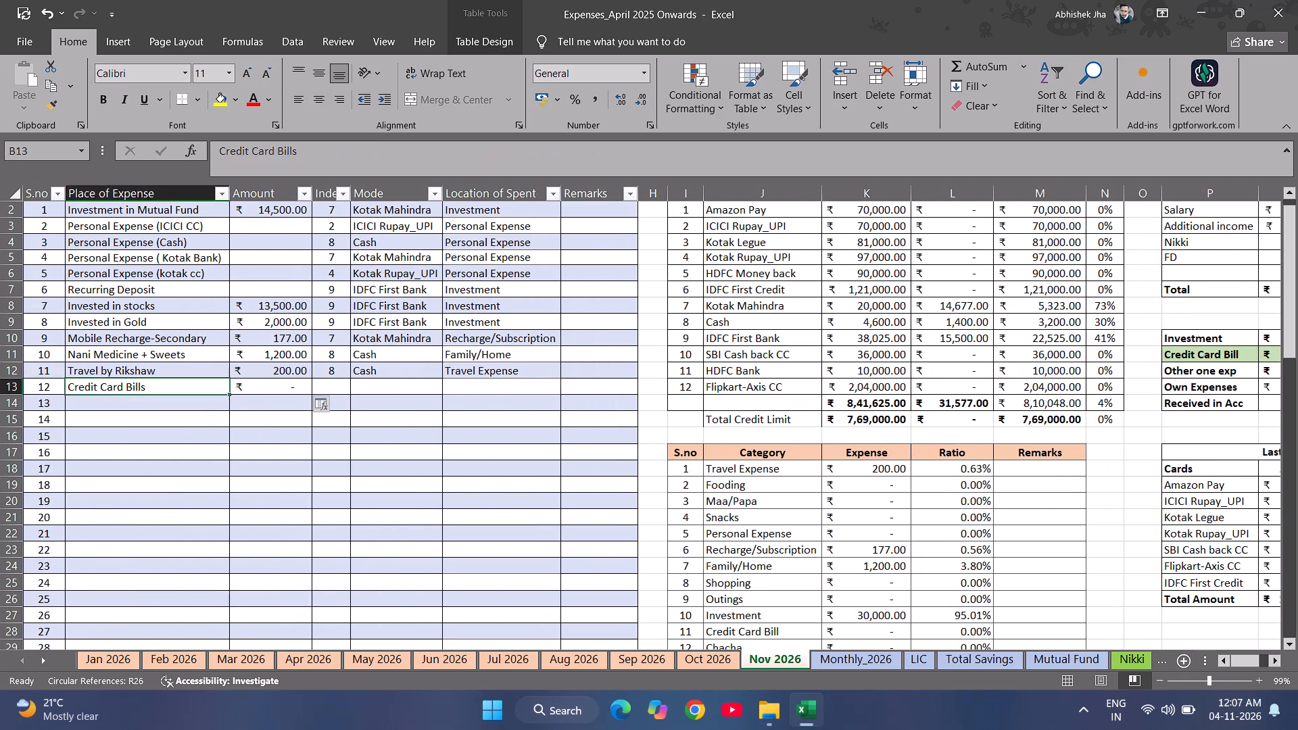
pyautogui.press('Right')
pyautogui.press('Right')
pyautogui.press('9')
pyautogui.press('Return')
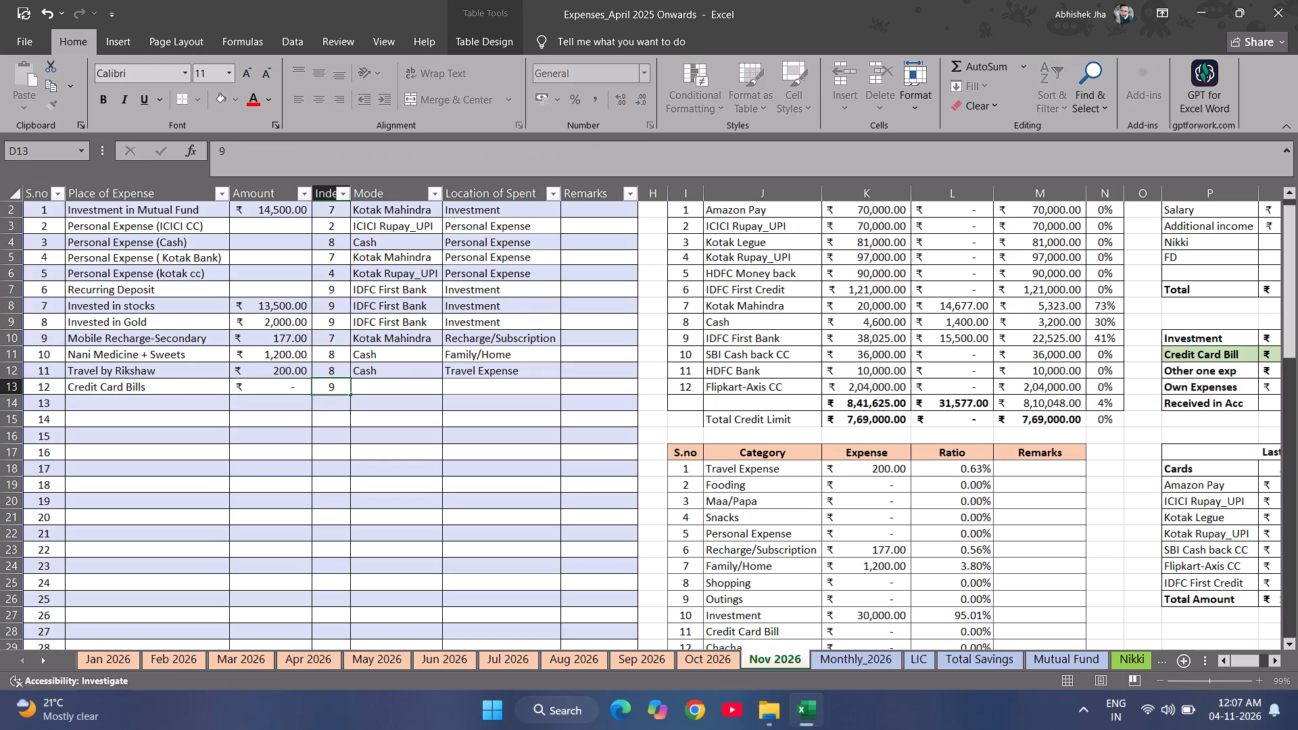
# Copy the Credit Card Bill category from the category summary into the Credit Card Bills entry's Location of Spent and save the workbook.
pyautogui.press('Up')
pyautogui.press('Right')
pyautogui.press('Right')
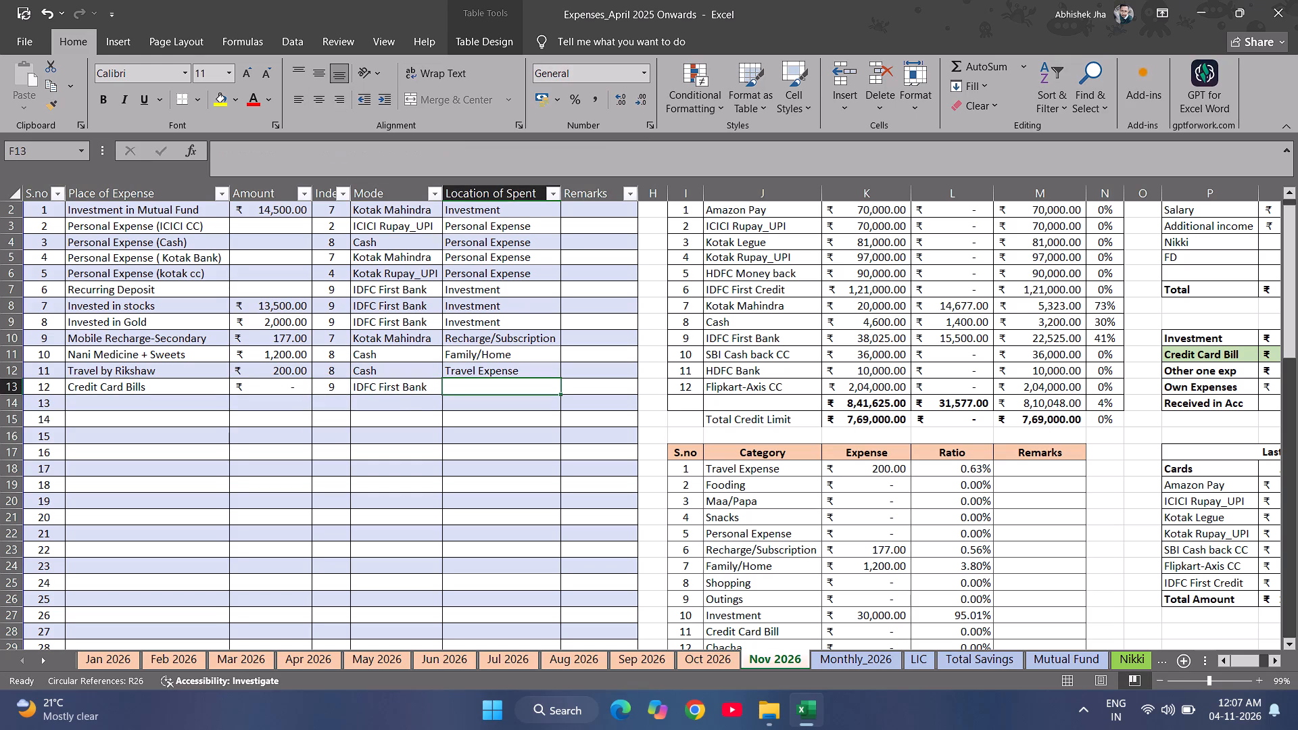
pyautogui.press('Right')
pyautogui.press('Down')
pyautogui.press('Down')
pyautogui.press('Down')
pyautogui.press('Down')
pyautogui.press('Down')
pyautogui.press('Down')
pyautogui.press('Down')
pyautogui.press('Down')
pyautogui.press('Down')
pyautogui.press('Down')
pyautogui.press('Down')
pyautogui.press('Down')
pyautogui.press('Down')
pyautogui.press('Down')
pyautogui.press('Down')
pyautogui.press('Down')
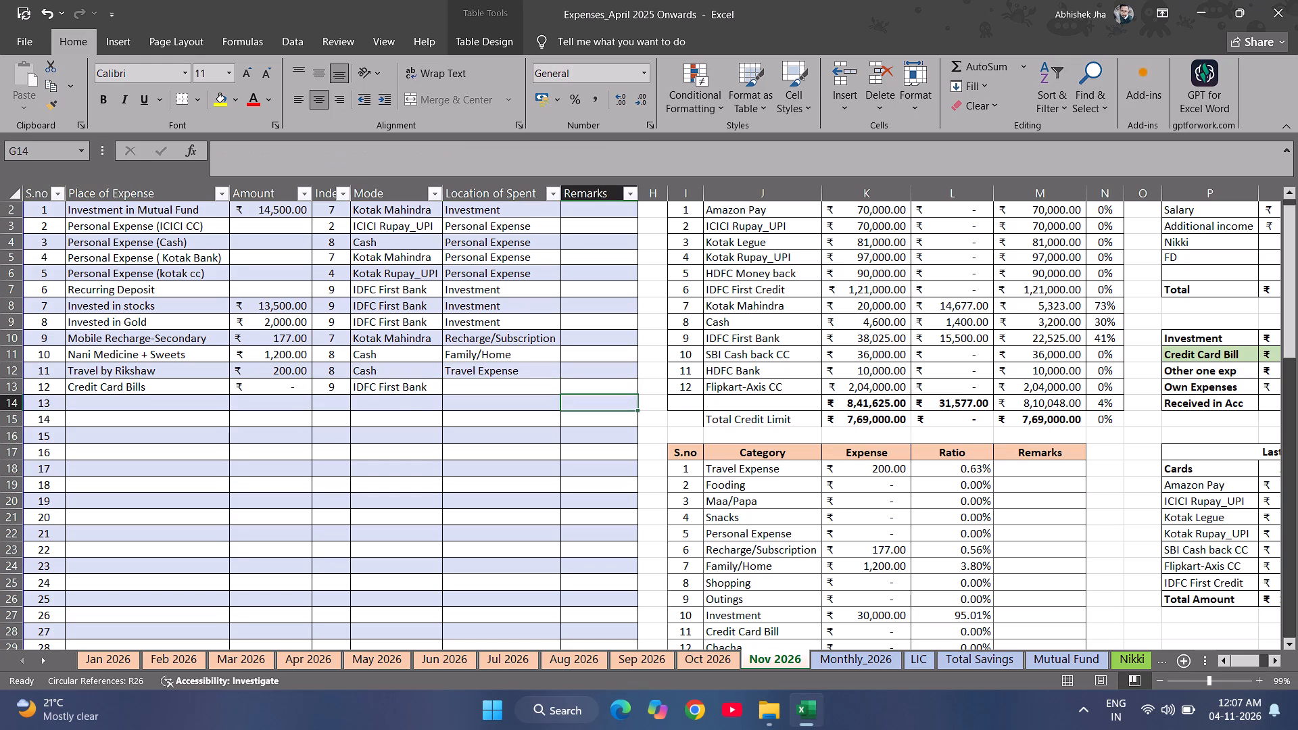
pyautogui.press('Down')
pyautogui.press('Right')
pyautogui.press('Right')
pyautogui.press('Right')
pyautogui.press('Up')
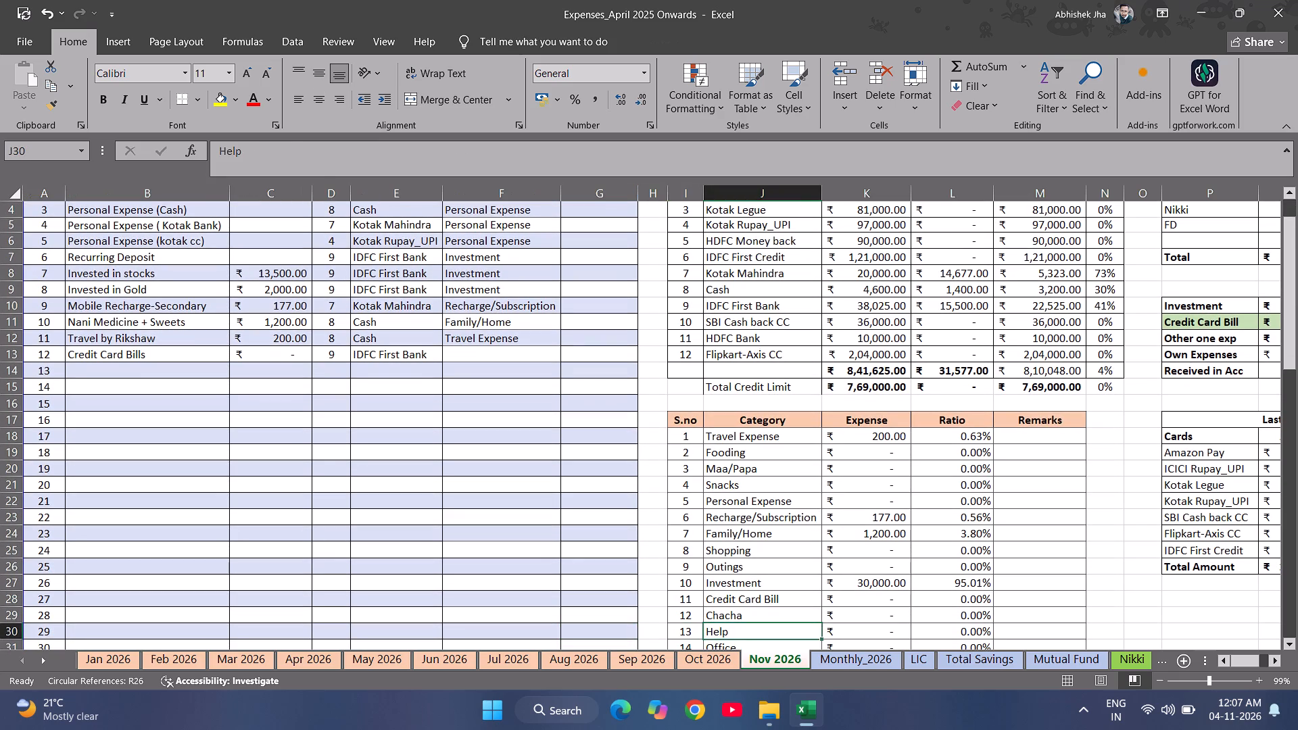
pyautogui.press('Up')
pyautogui.hotkey('ctrl', 'c')
pyautogui.press('Left')
pyautogui.press('Left')
pyautogui.press('Left')
pyautogui.press('Left')
pyautogui.press('Left')
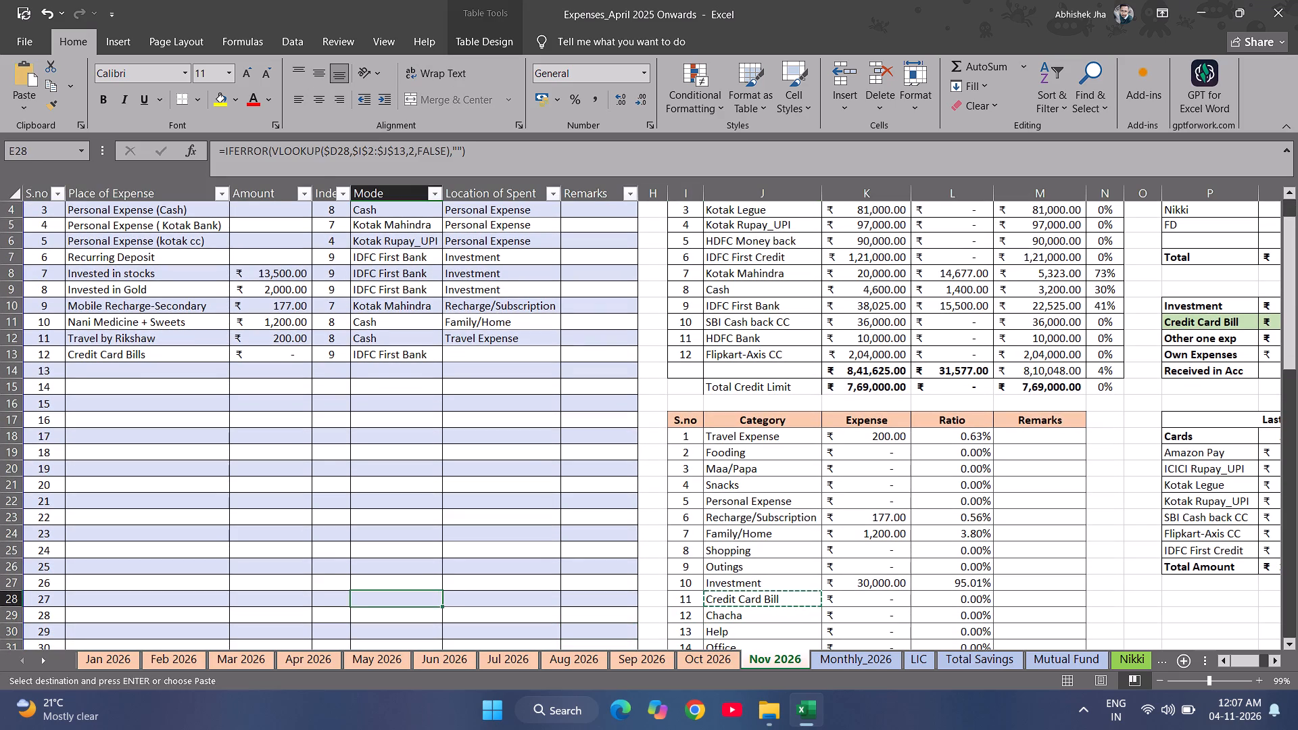
pyautogui.press('Up')
pyautogui.press('Up')
pyautogui.press('Up')
pyautogui.press('Up')
pyautogui.press('Up')
pyautogui.press('Up')
pyautogui.press('Up')
pyautogui.press('Up')
pyautogui.press('Up')
pyautogui.press('Up')
pyautogui.press('Up')
pyautogui.press('Up')
pyautogui.press('Up')
pyautogui.press('Right')
pyautogui.press('Up')
pyautogui.press('Up')
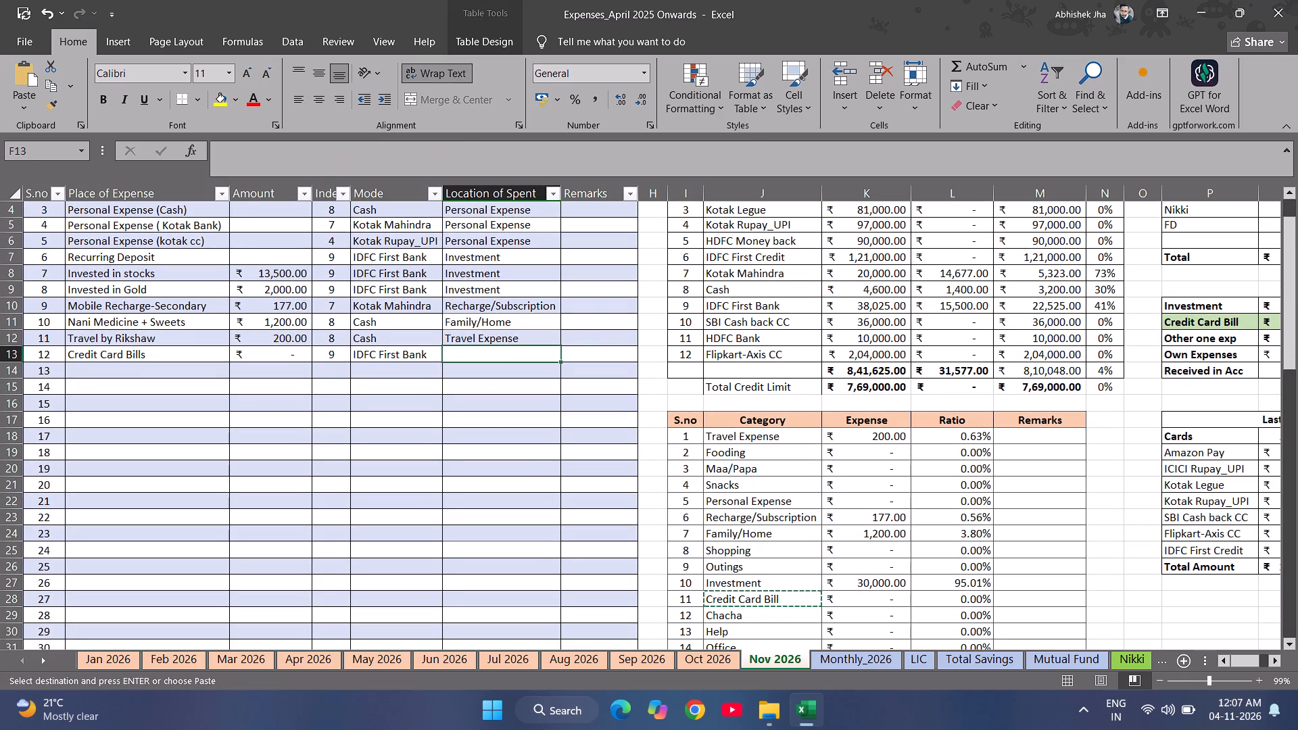
pyautogui.hotkey('ctrl', 'v')
pyautogui.hotkey('ctrl', 's')
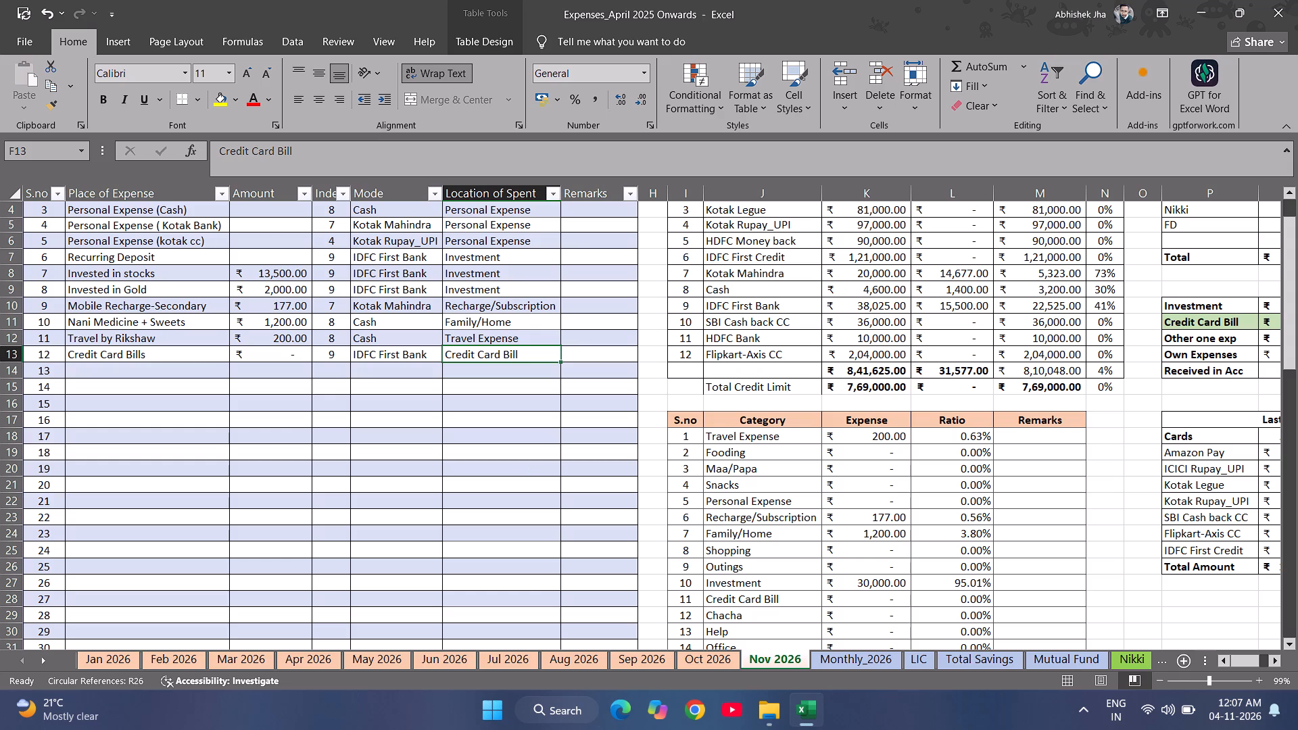
# Examine the Nov 2026 category summary, income and last-month card bills, and the limit entries from Flipkart-Axis CC up to Cash.
pyautogui.scroll(-2, 734, 510)
pyautogui.scroll(1, 734, 510)
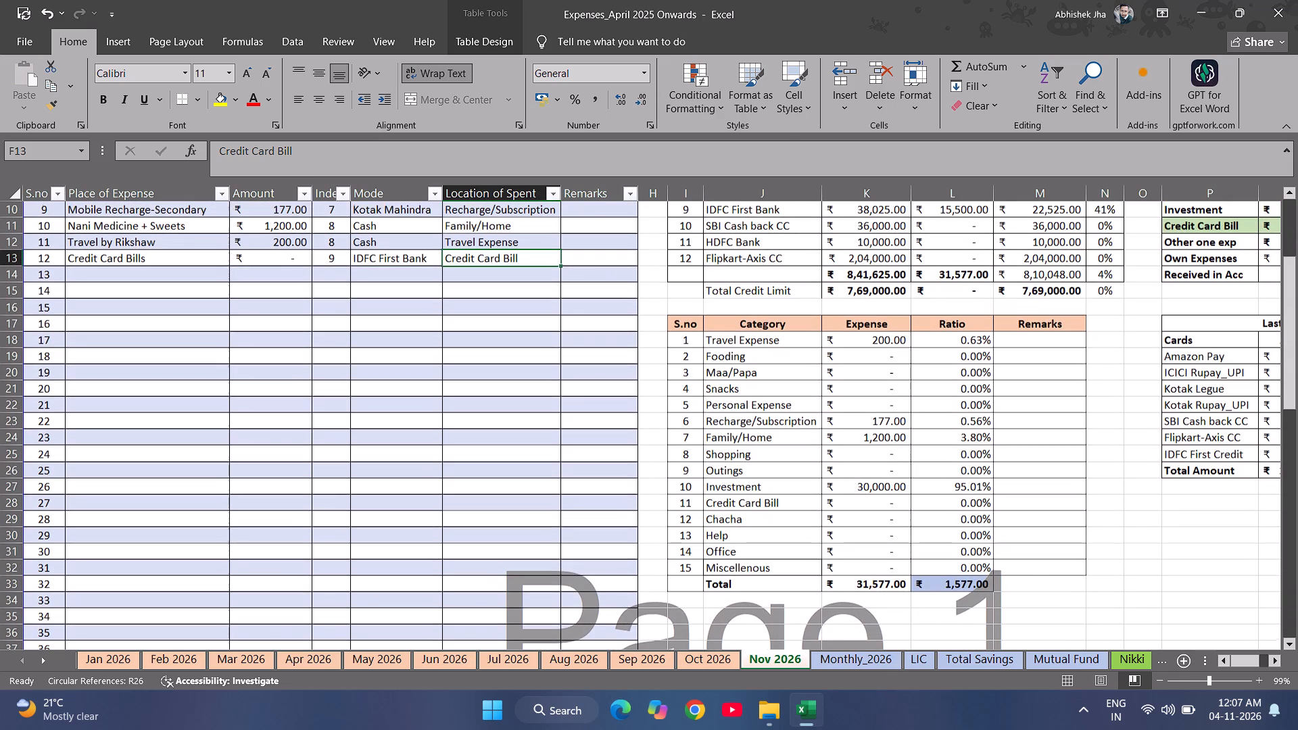
pyautogui.scroll(1, 734, 510)
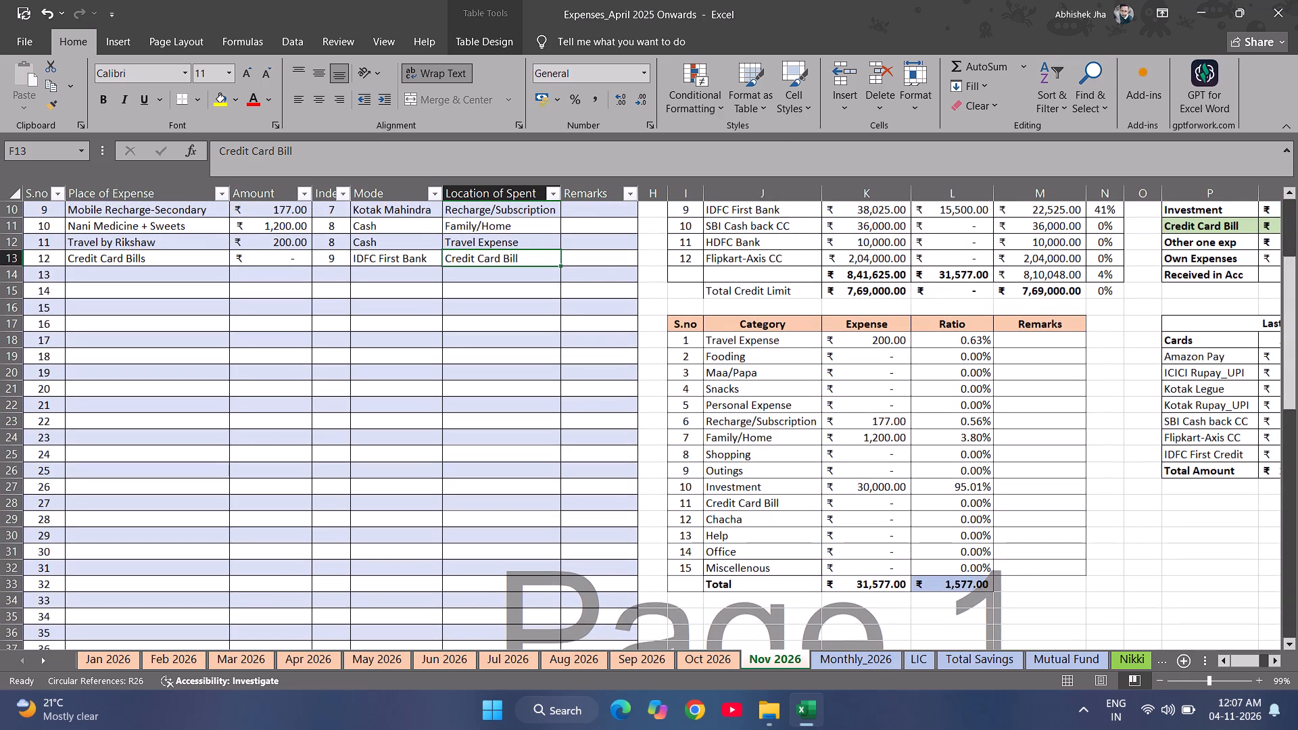
pyautogui.scroll(1, 734, 510)
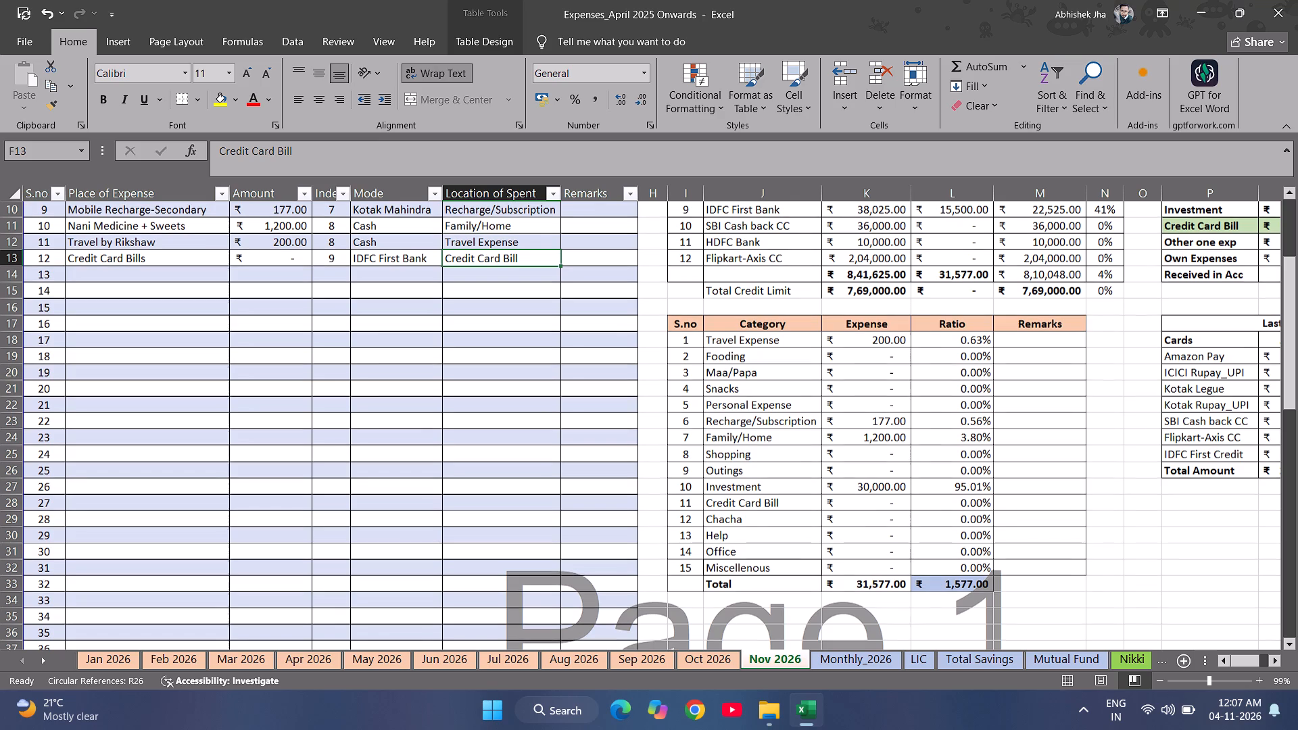
pyautogui.scroll(1, 734, 510)
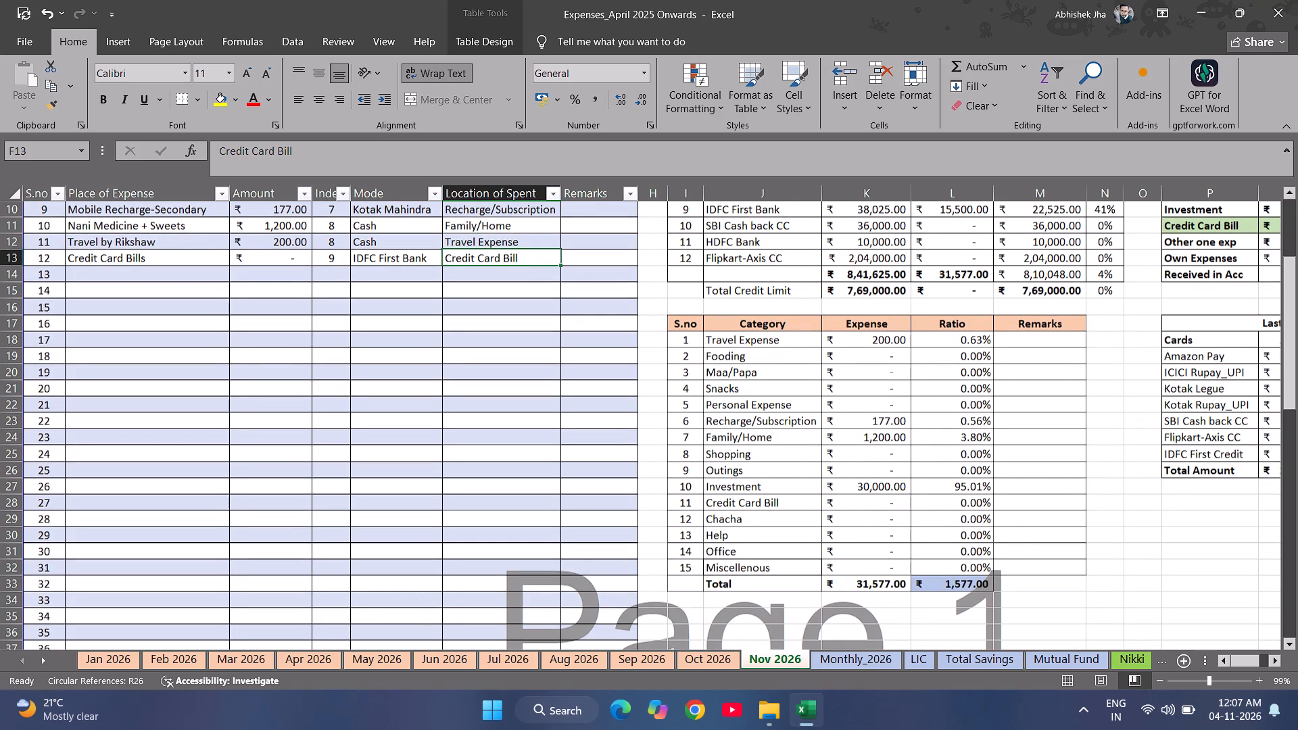
pyautogui.scroll(1, 734, 510)
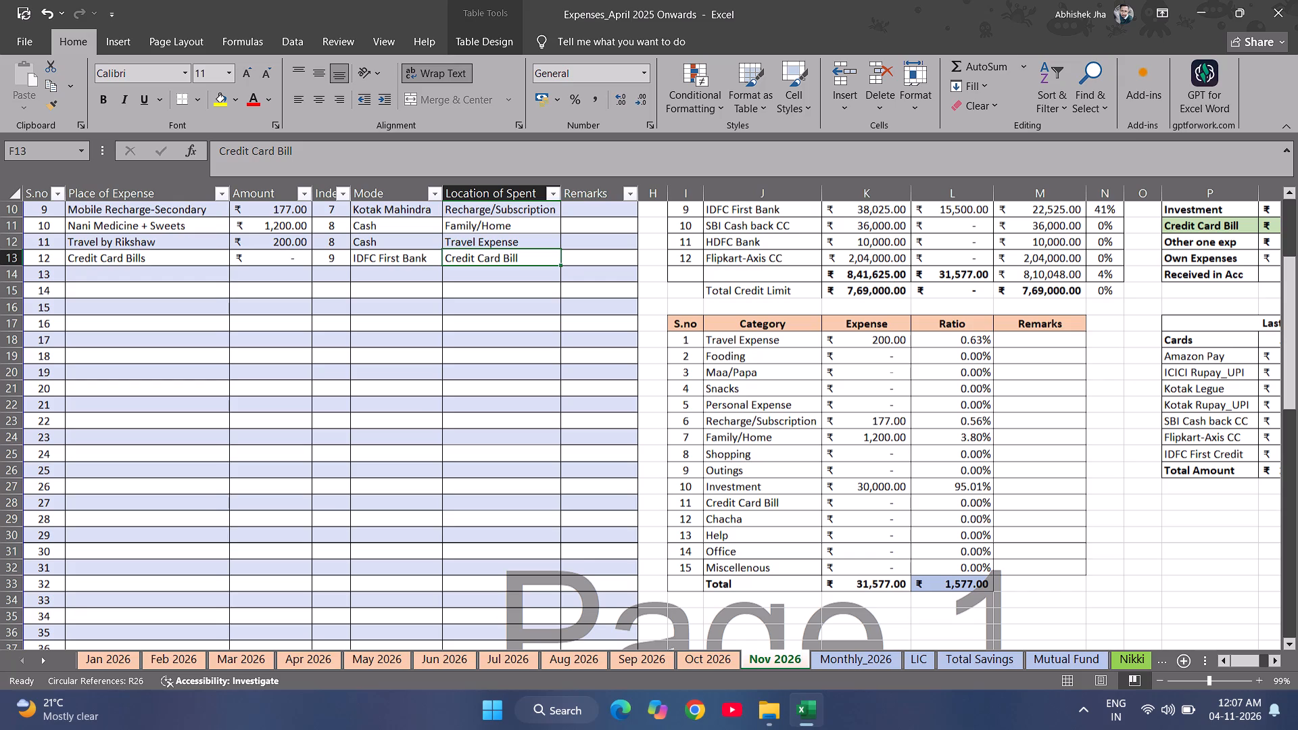
pyautogui.scroll(1, 734, 510)
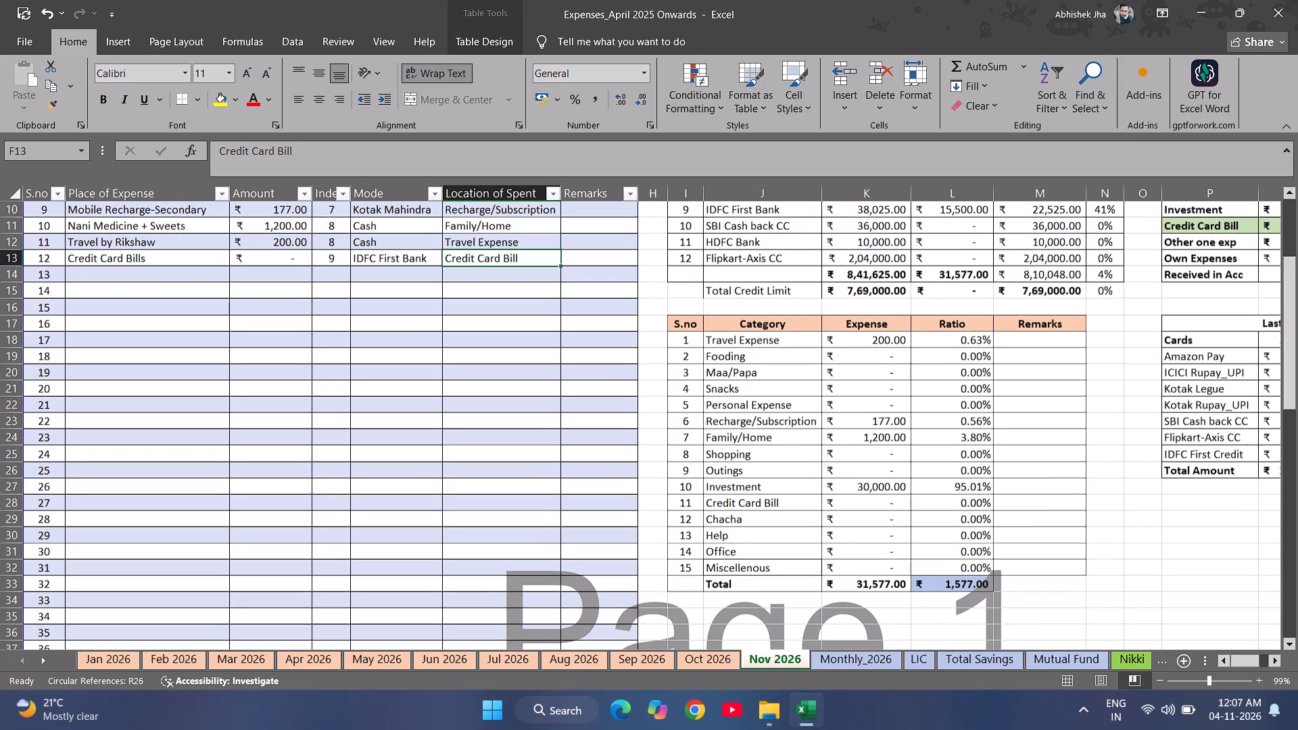
pyautogui.scroll(1, 734, 510)
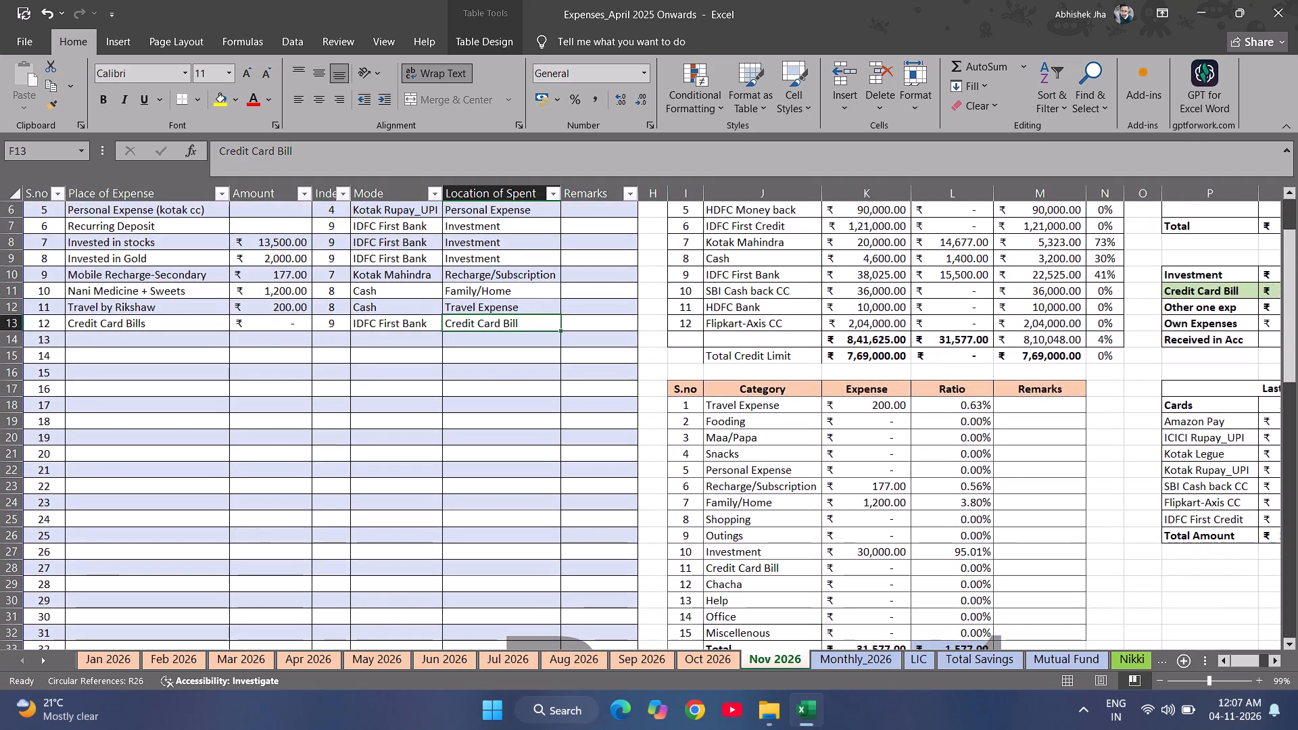
pyautogui.scroll(1, 738, 524)
pyautogui.hscroll(1, 738, 524)
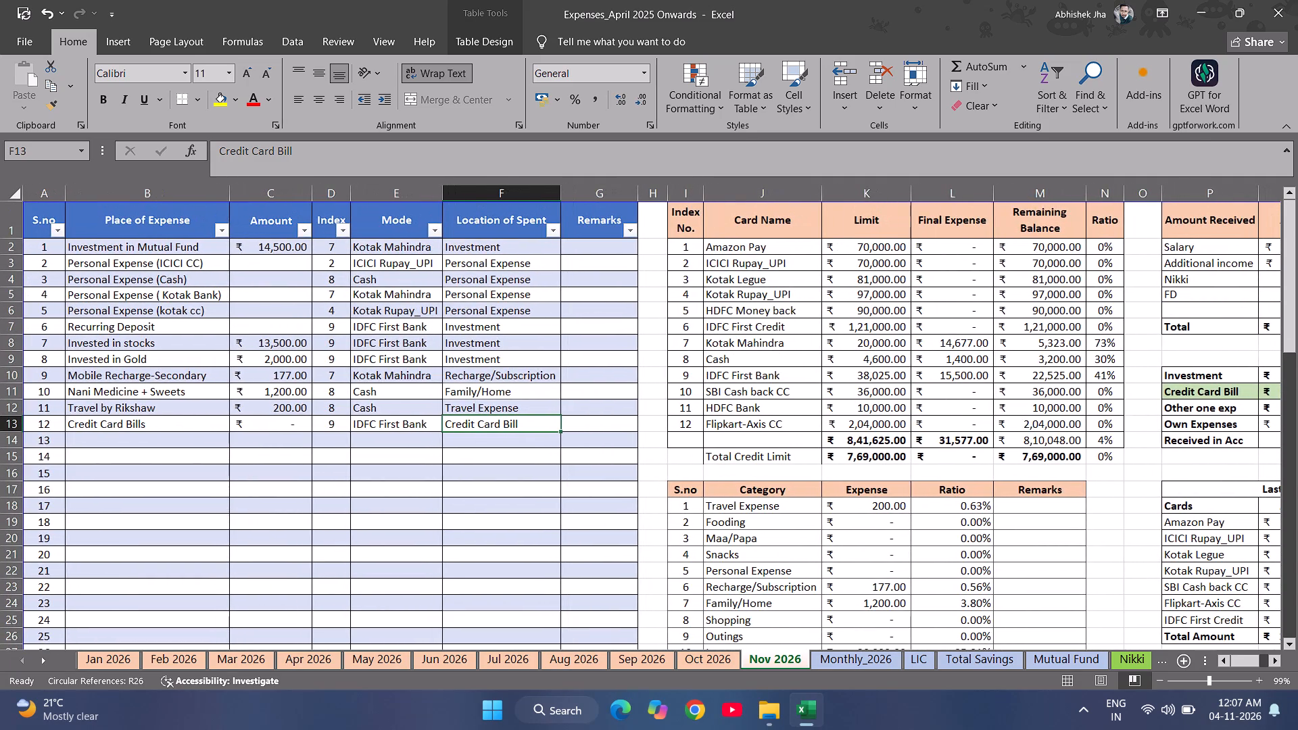
pyautogui.scroll(1, 738, 524)
pyautogui.hscroll(-3, 738, 524)
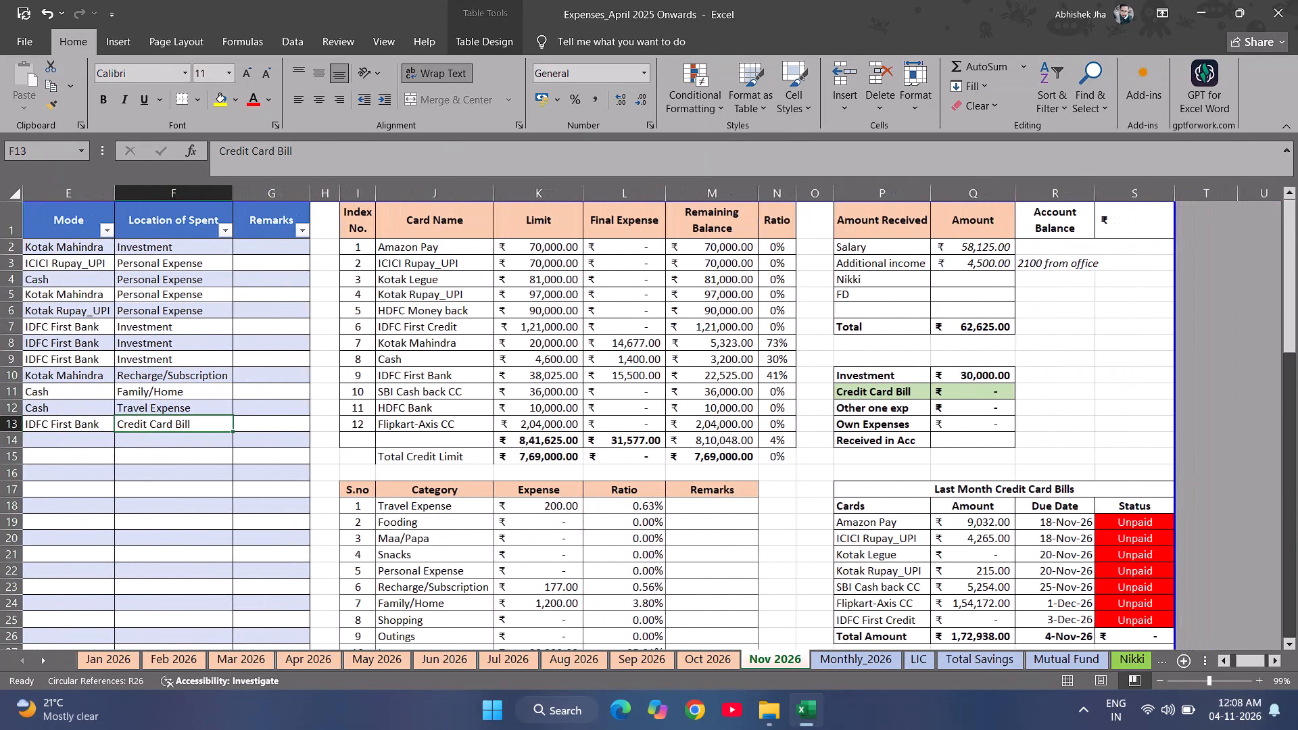
pyautogui.hscroll(2, 738, 524)
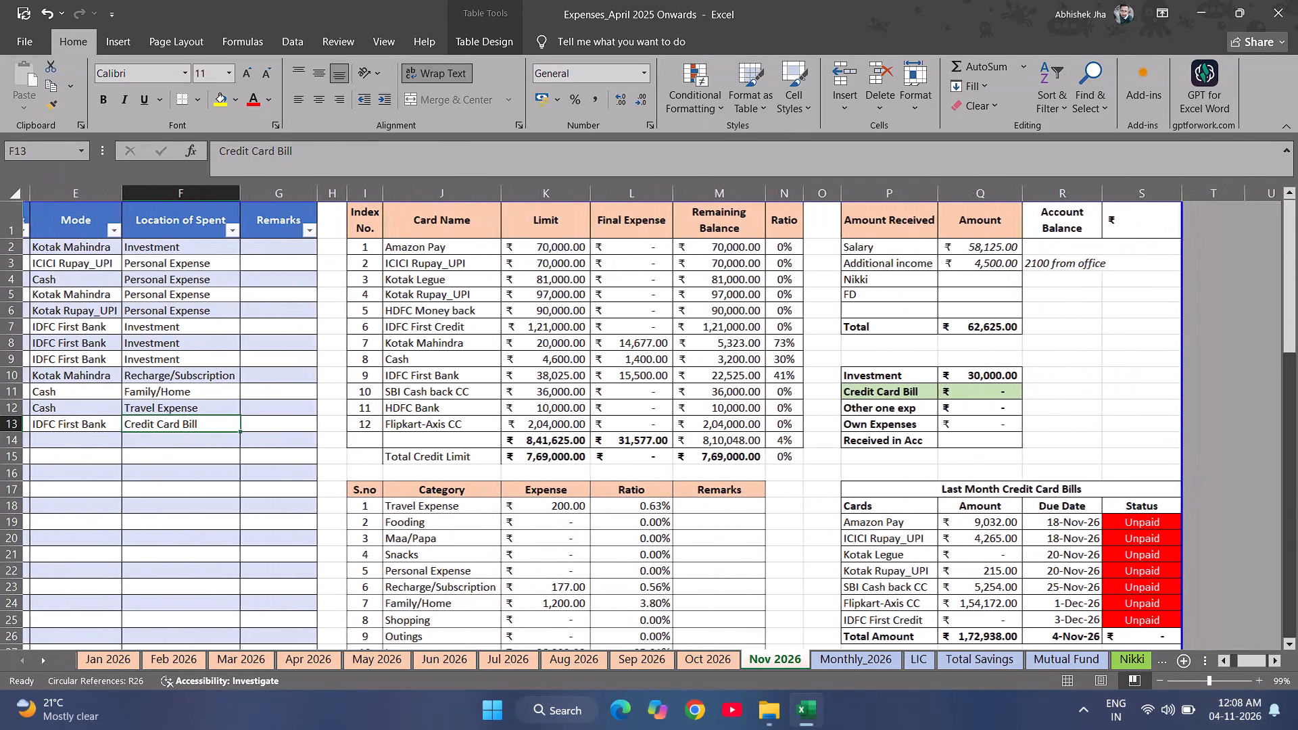
pyautogui.hscroll(4, 738, 524)
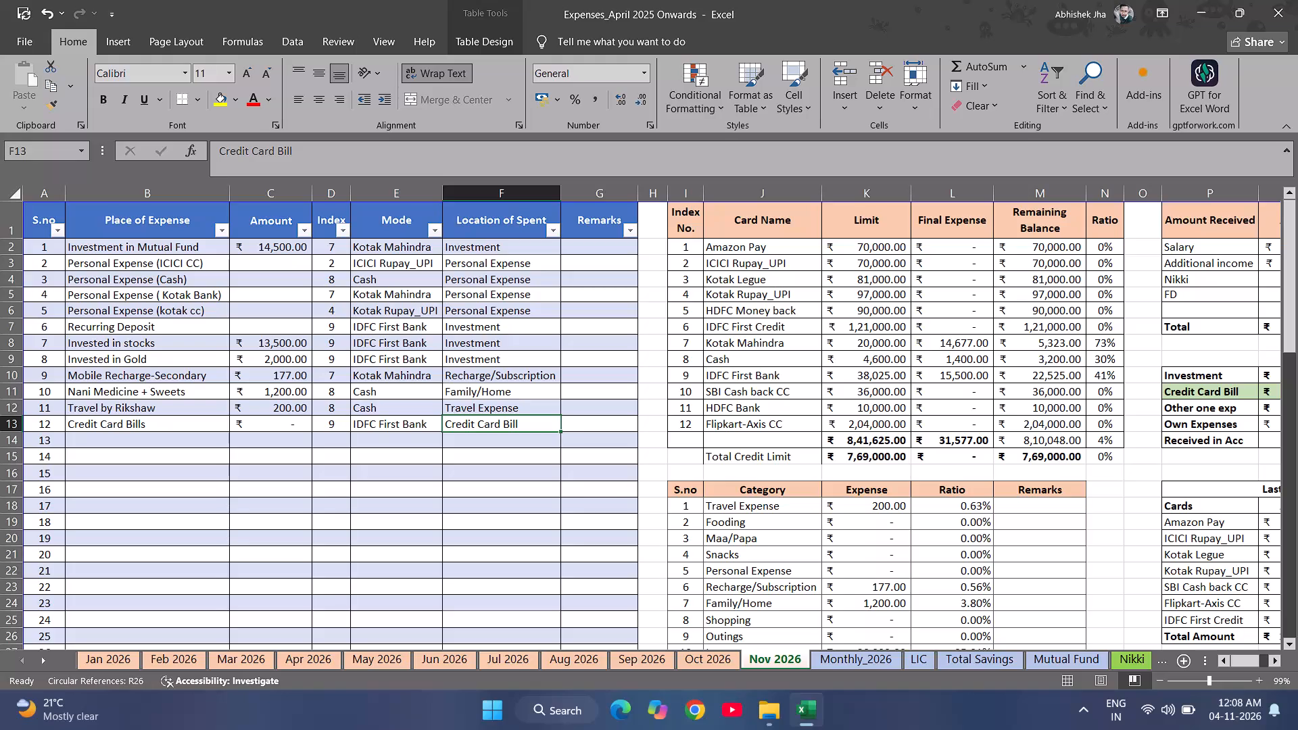
pyautogui.hscroll(-1, 692, 518)
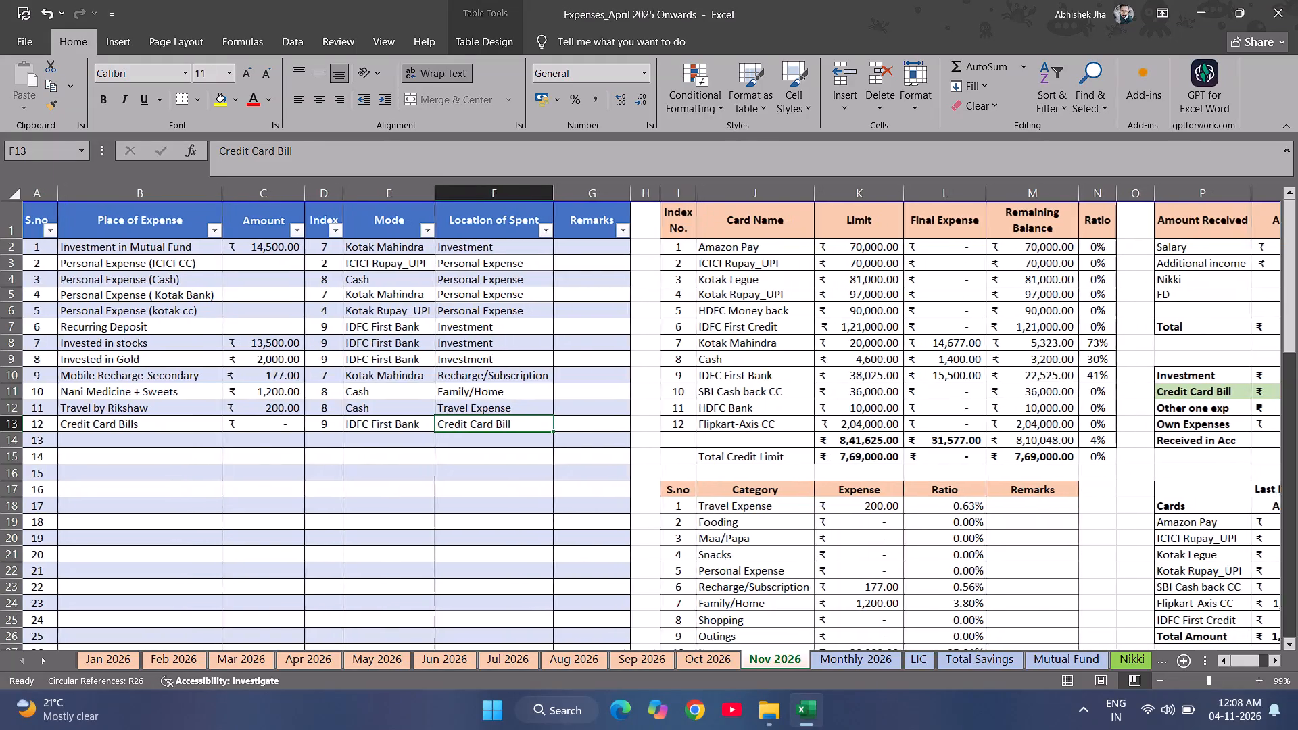
pyautogui.hscroll(-1, 692, 518)
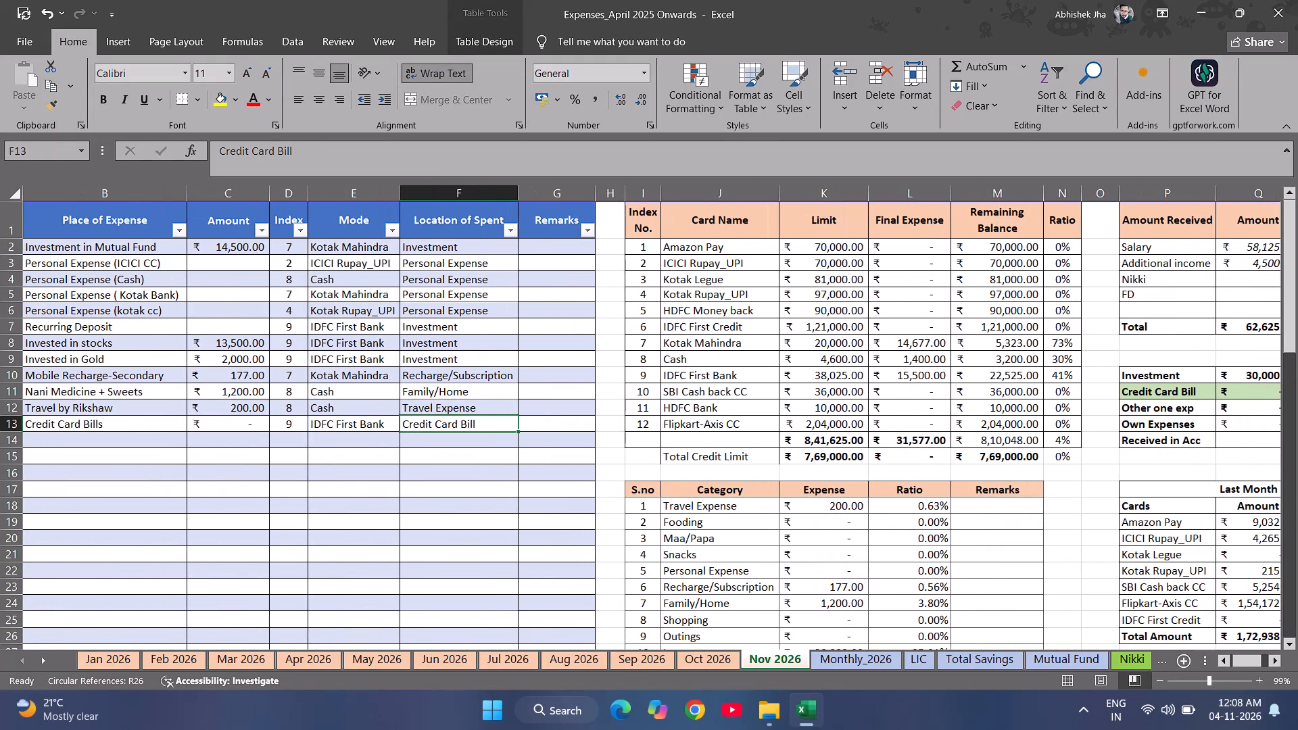
pyautogui.doubleClick(855, 418)
pyautogui.press('Escape')
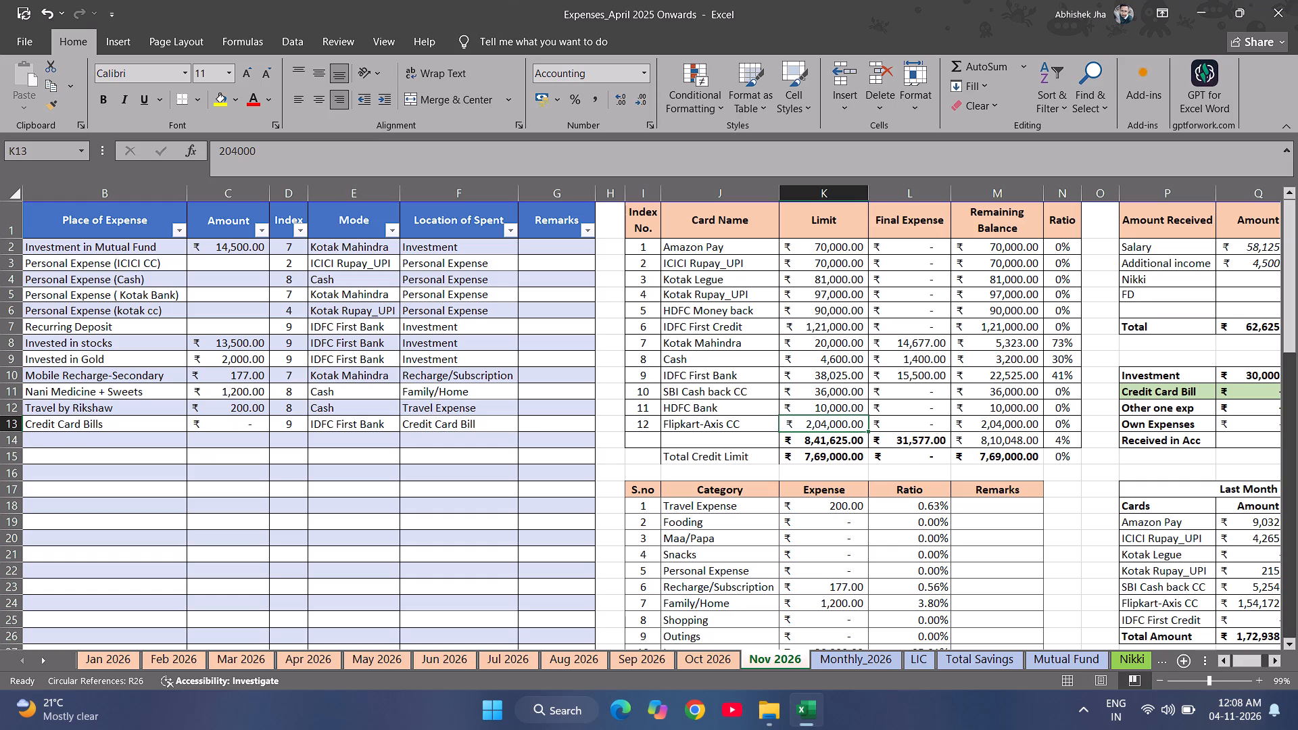
pyautogui.press('Up')
pyautogui.press('Up')
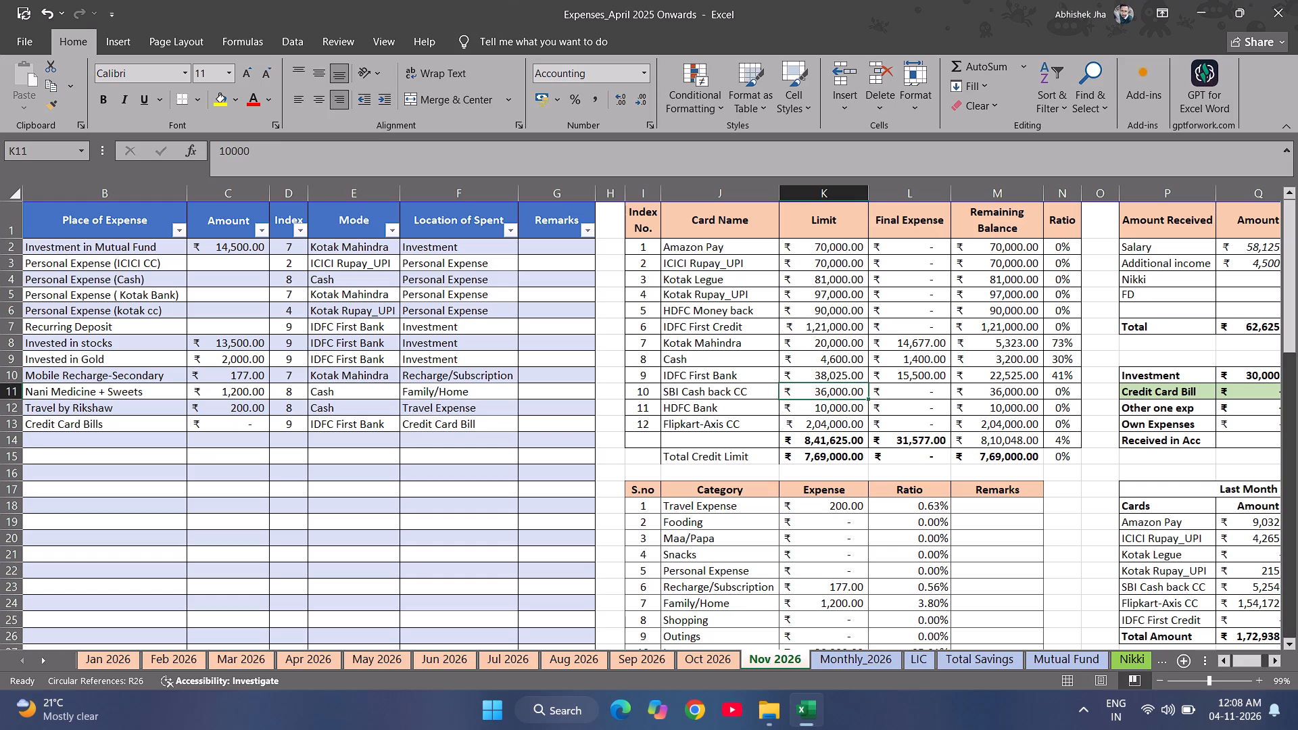
pyautogui.press('Up')
pyautogui.press('Up')
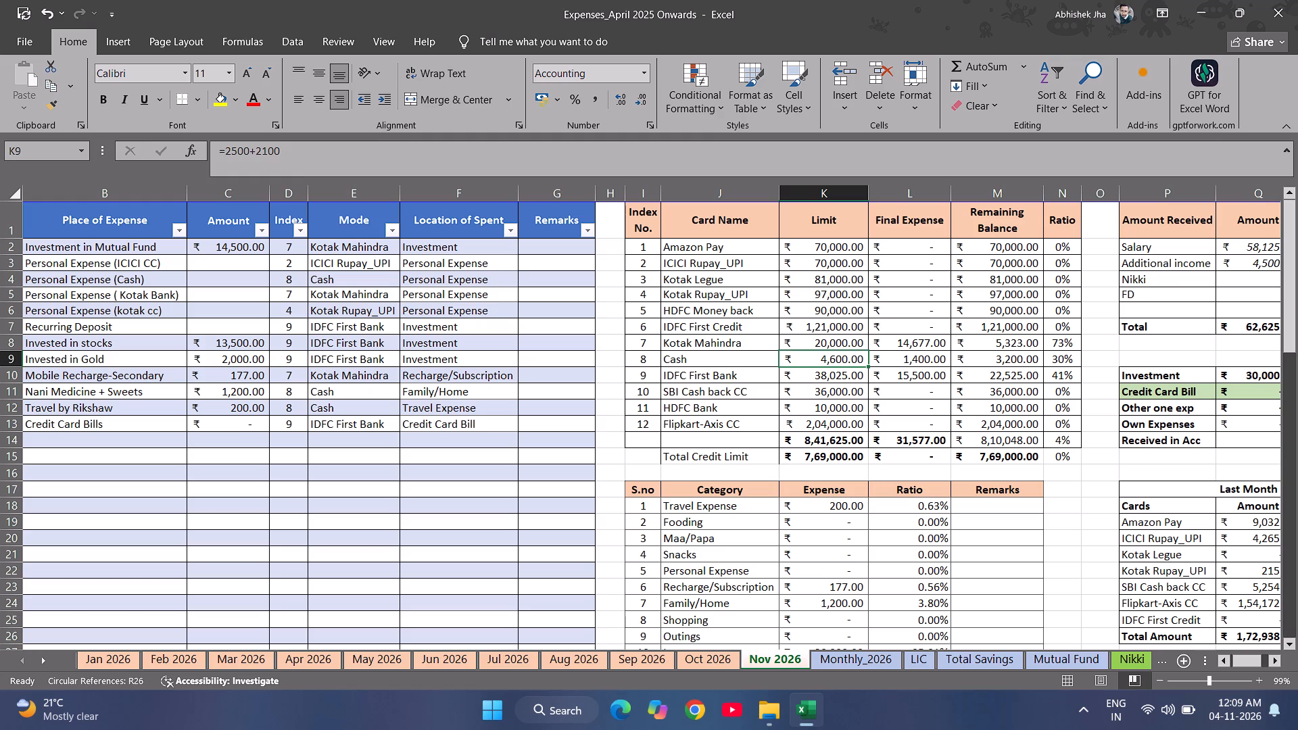
# Save the expenses workbook with the Nov 2026 entries.
pyautogui.hscroll(3, 886, 424)
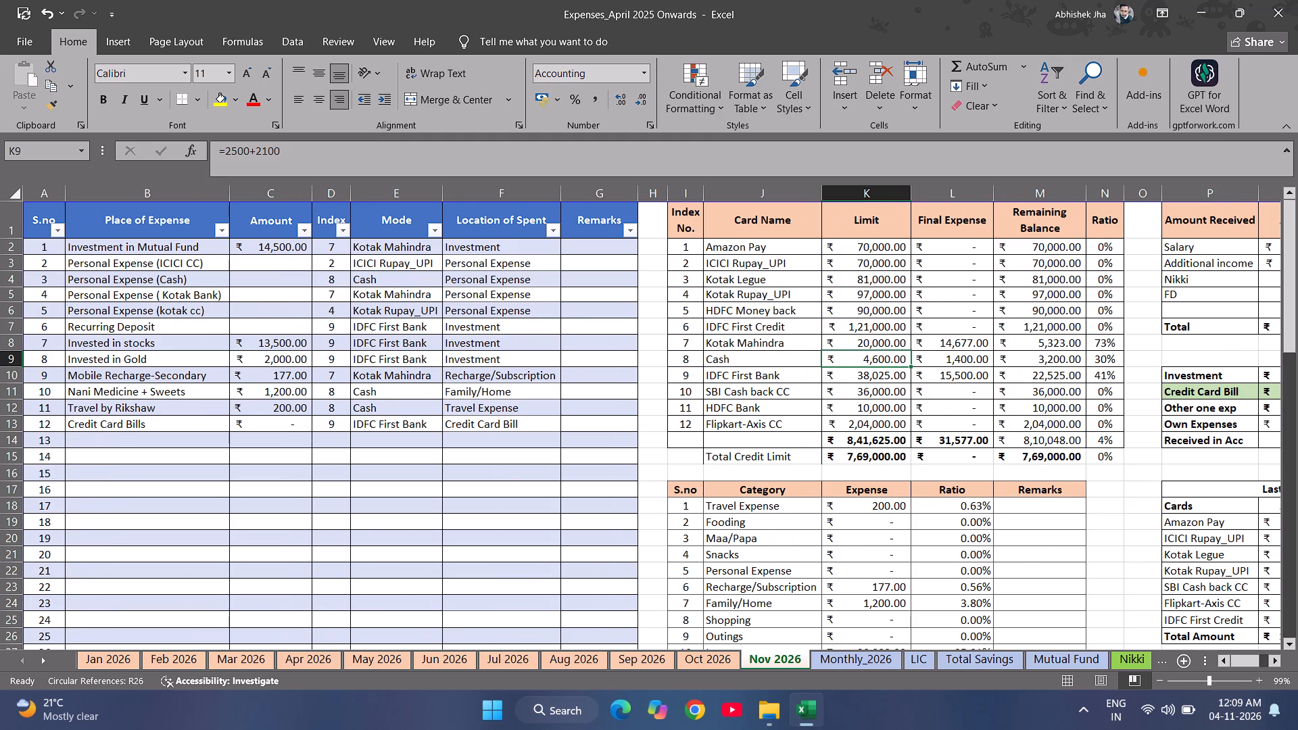
pyautogui.hotkey('ctrl', 's')
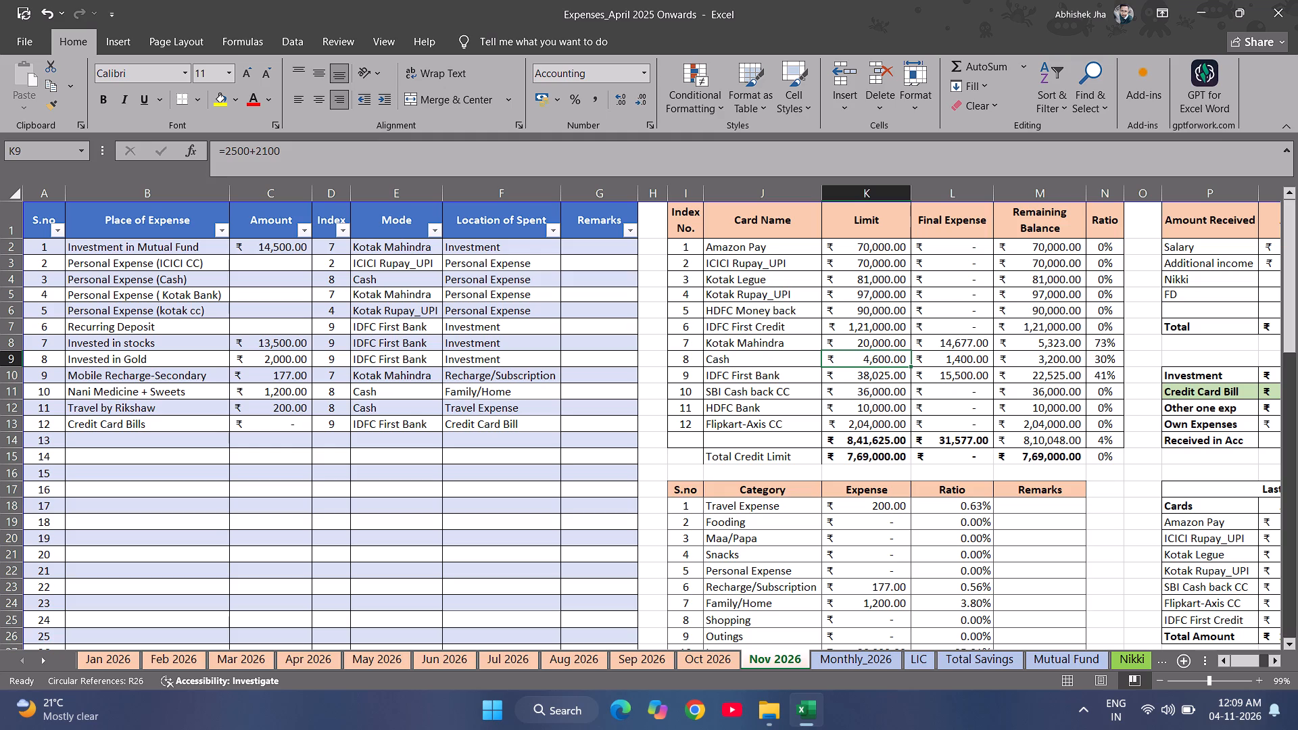
# Examine the Total Credit Limit row's Final Expense formula, the category expenses, income summary and Last Month Credit Card Bills on the Nov 2026 sheet.
pyautogui.hscroll(1, 893, 379)
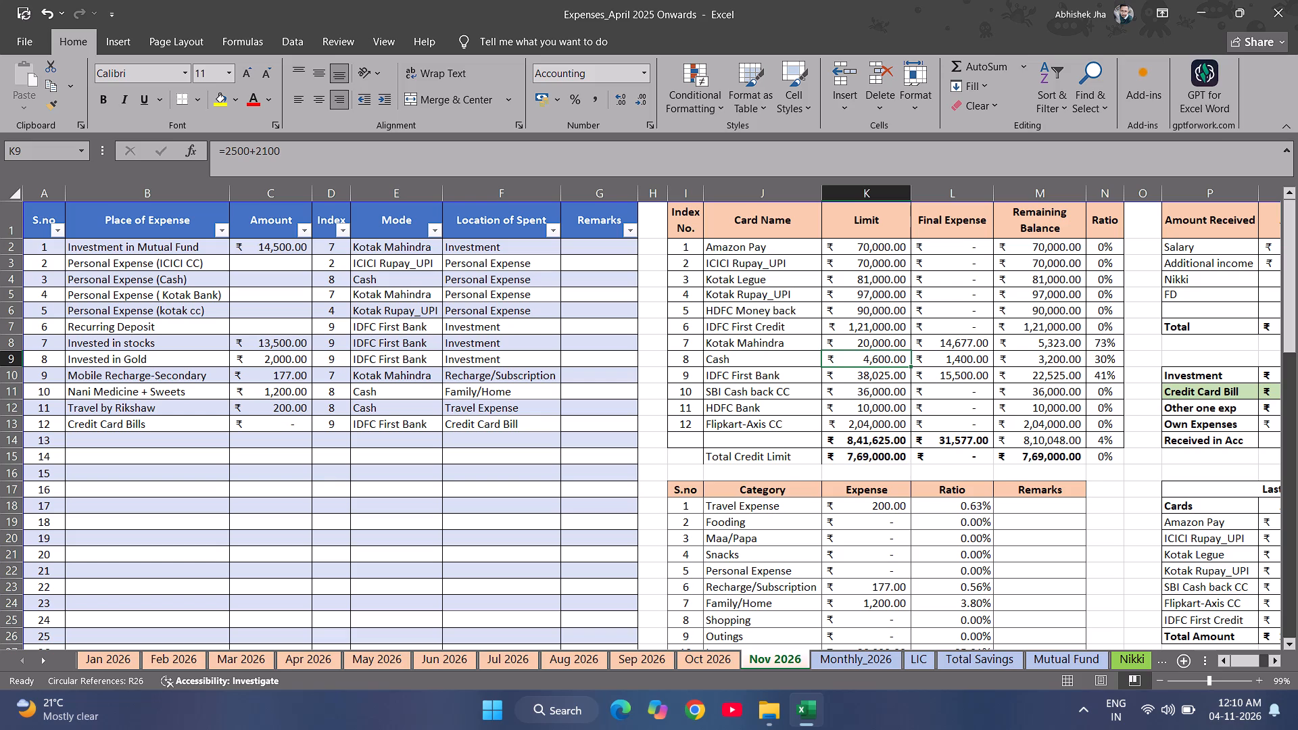
pyautogui.click(969, 456)
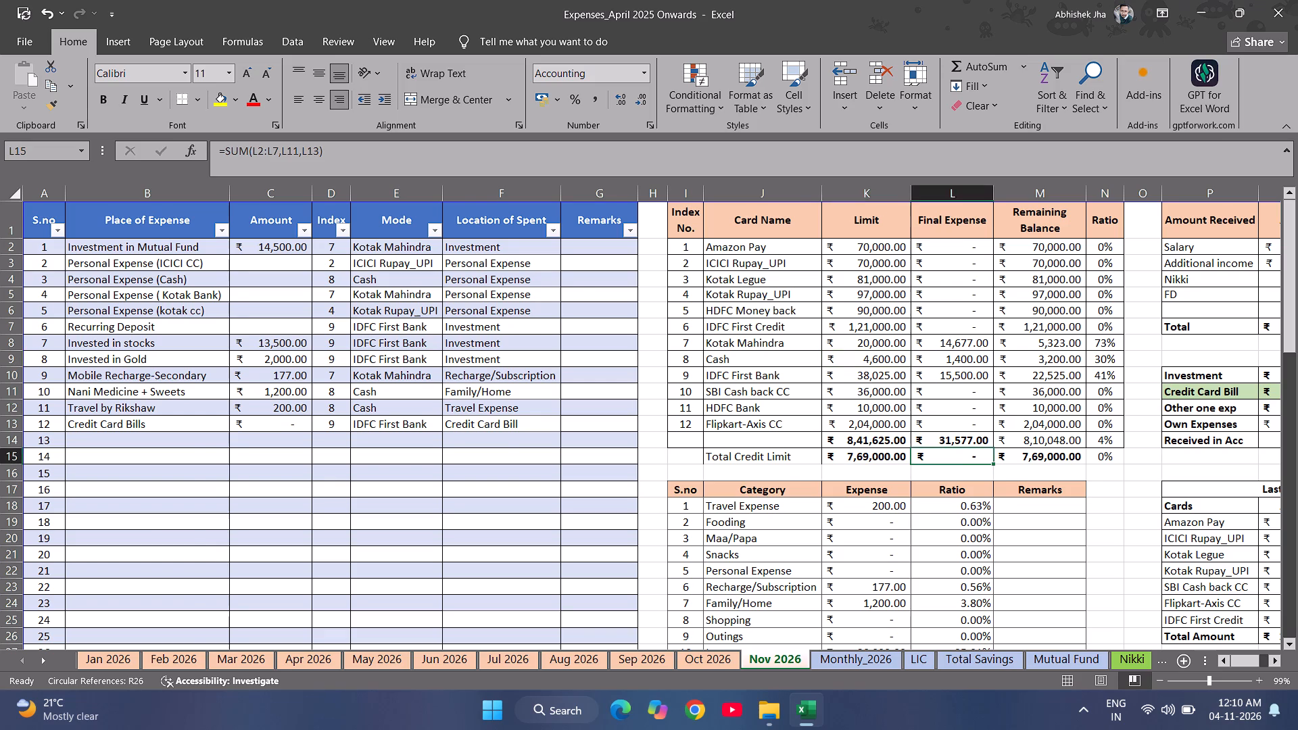
pyautogui.hscroll(-5, 969, 456)
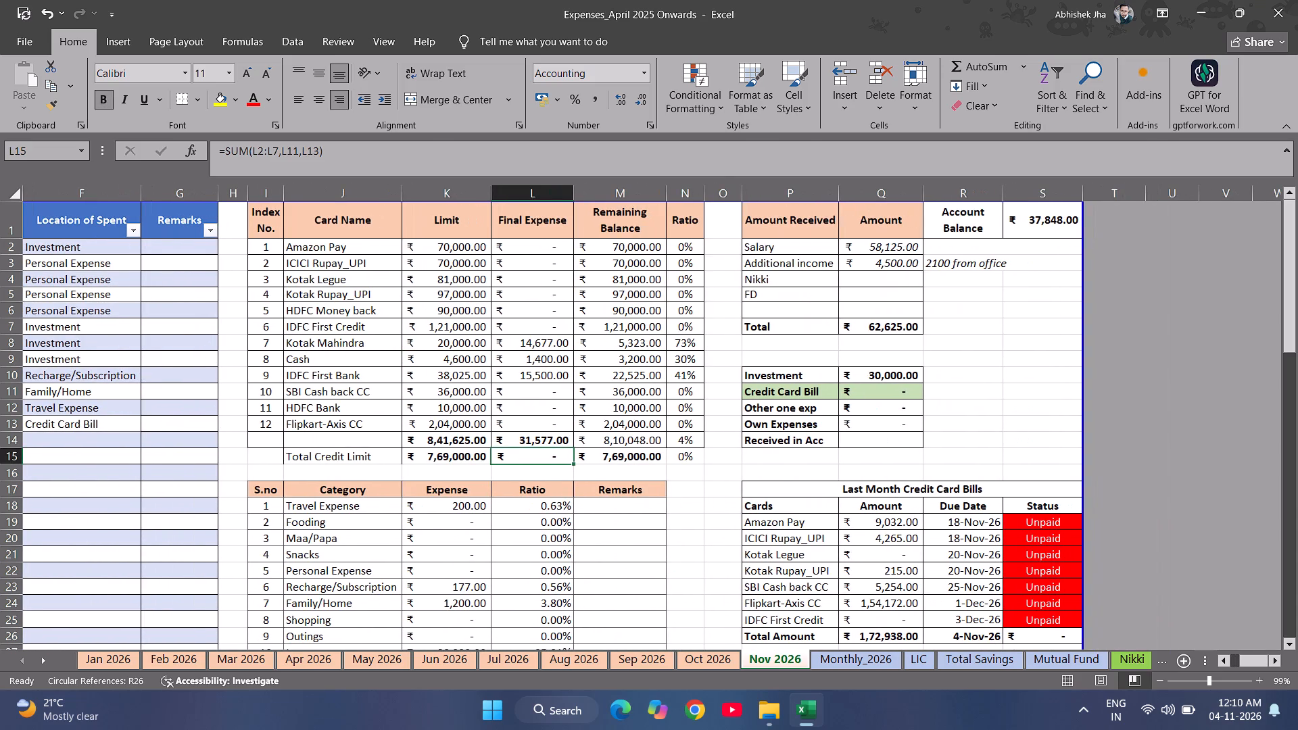
pyautogui.hscroll(2, 969, 456)
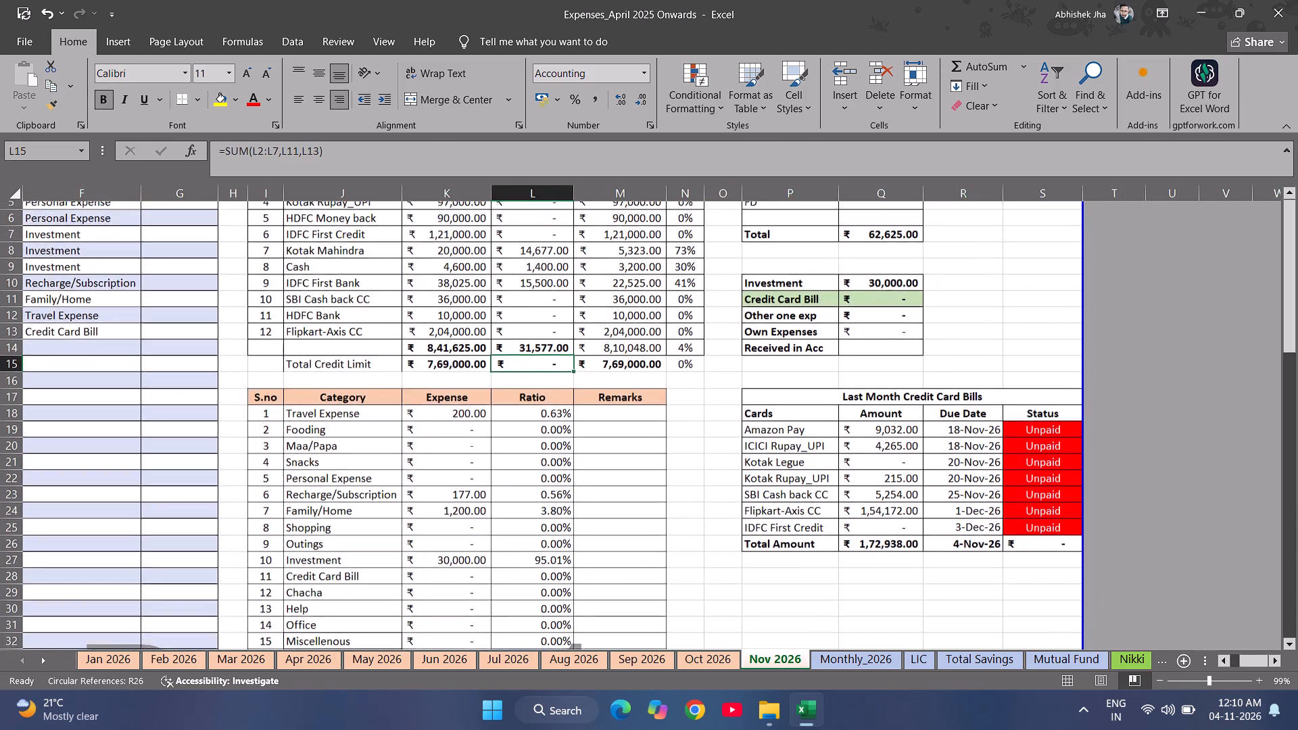
pyautogui.hscroll(1, 969, 456)
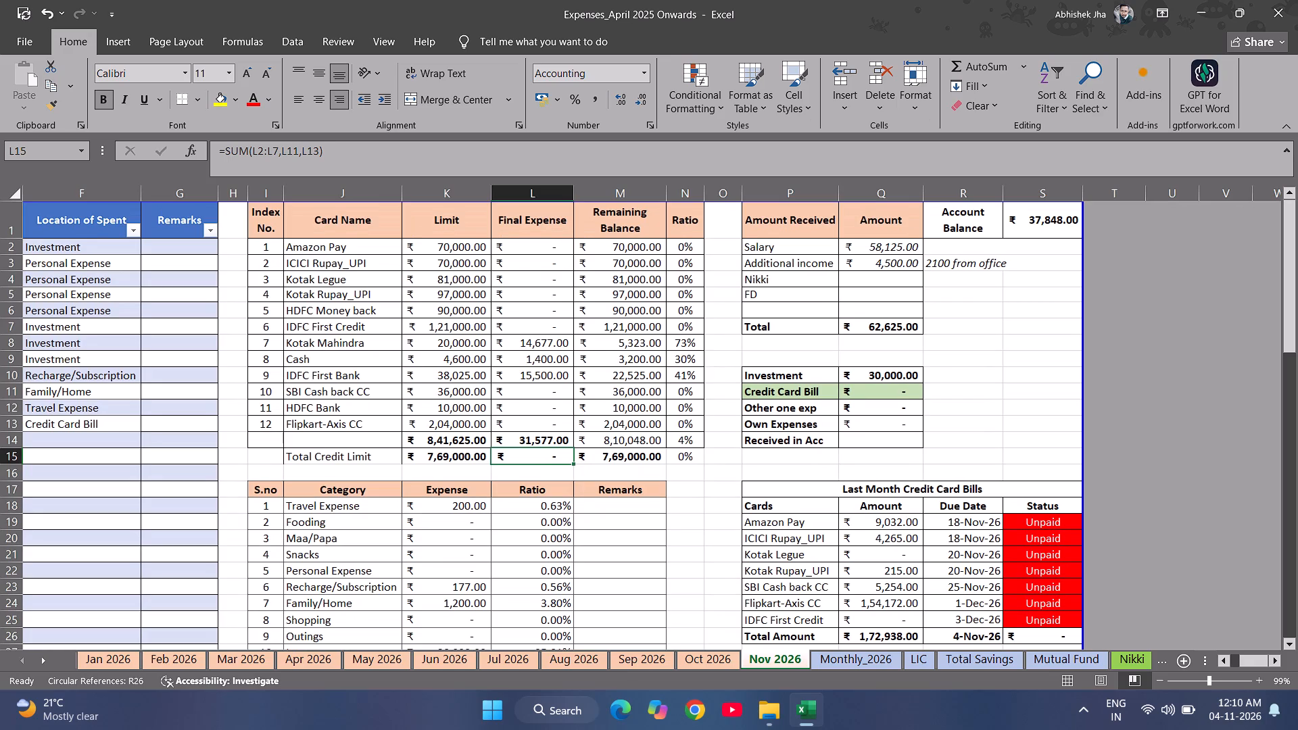
pyautogui.hscroll(2, 969, 456)
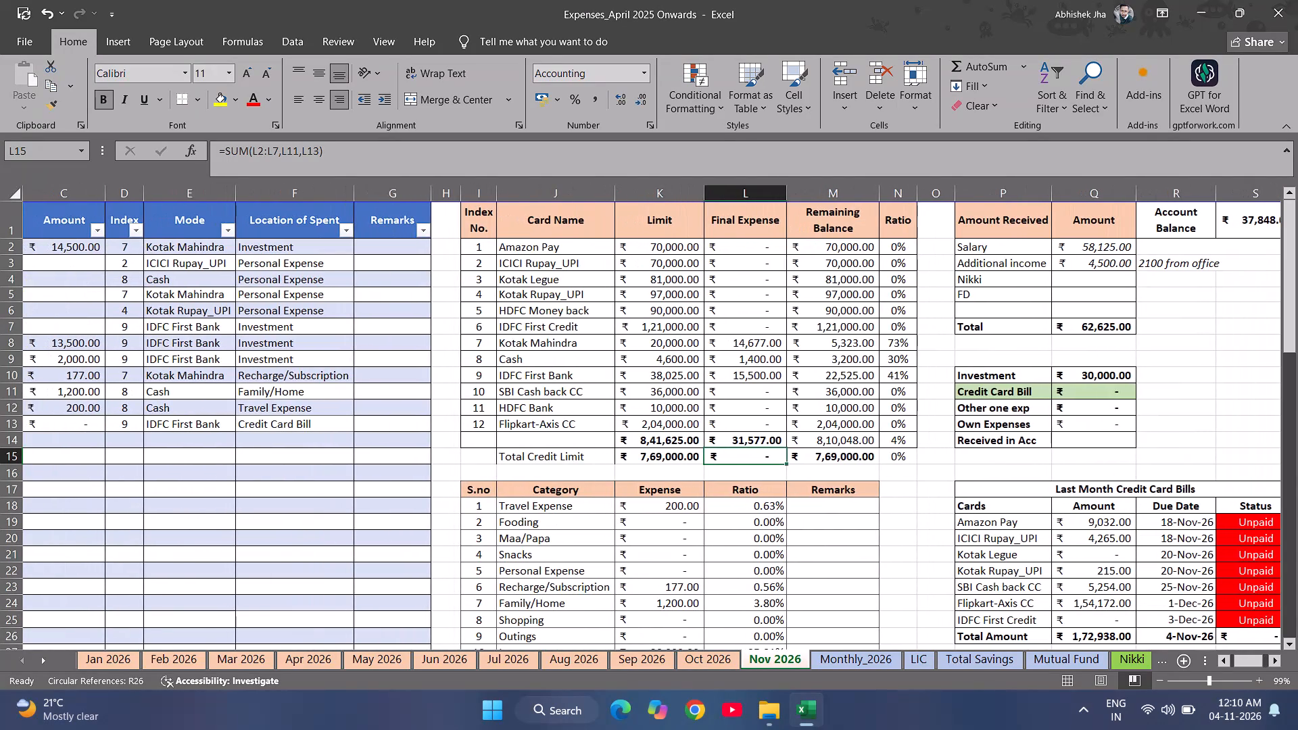
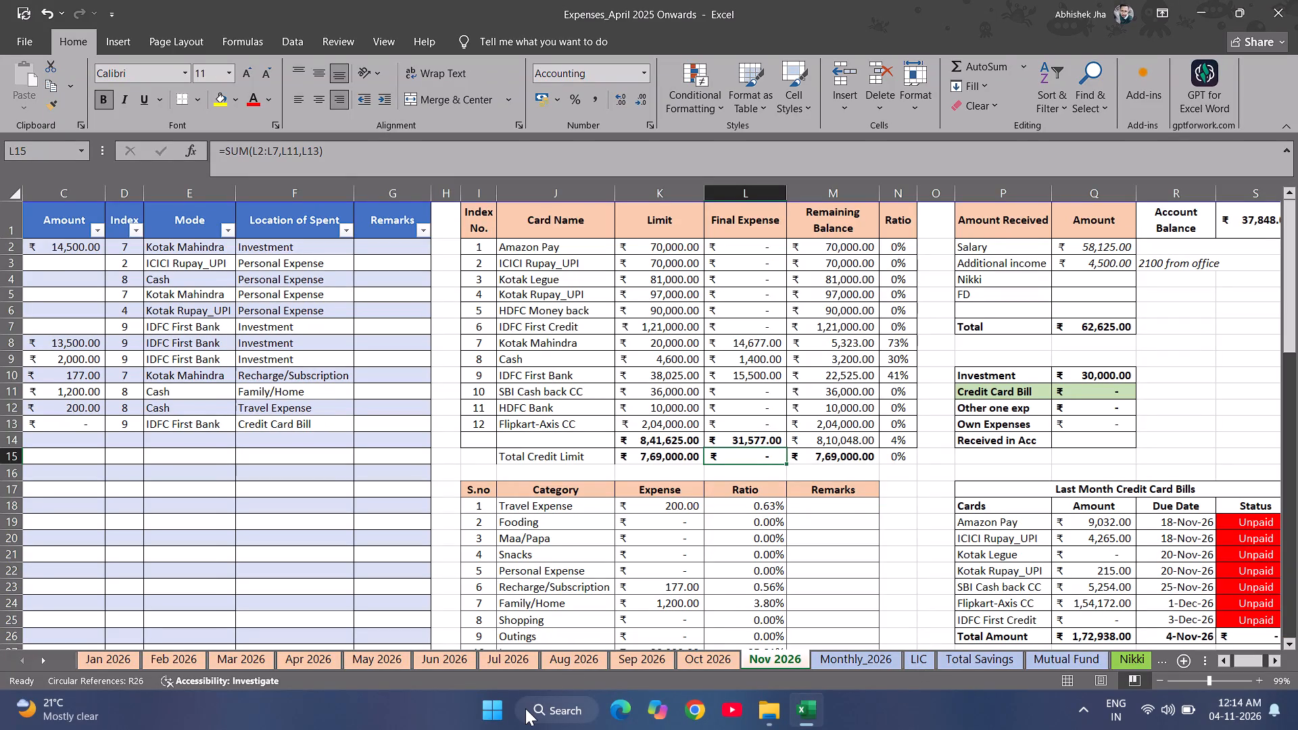
# Leave the workbook for the desktop, search for the WhatsApp app and pin it to the taskbar.
pyautogui.press('super+d')
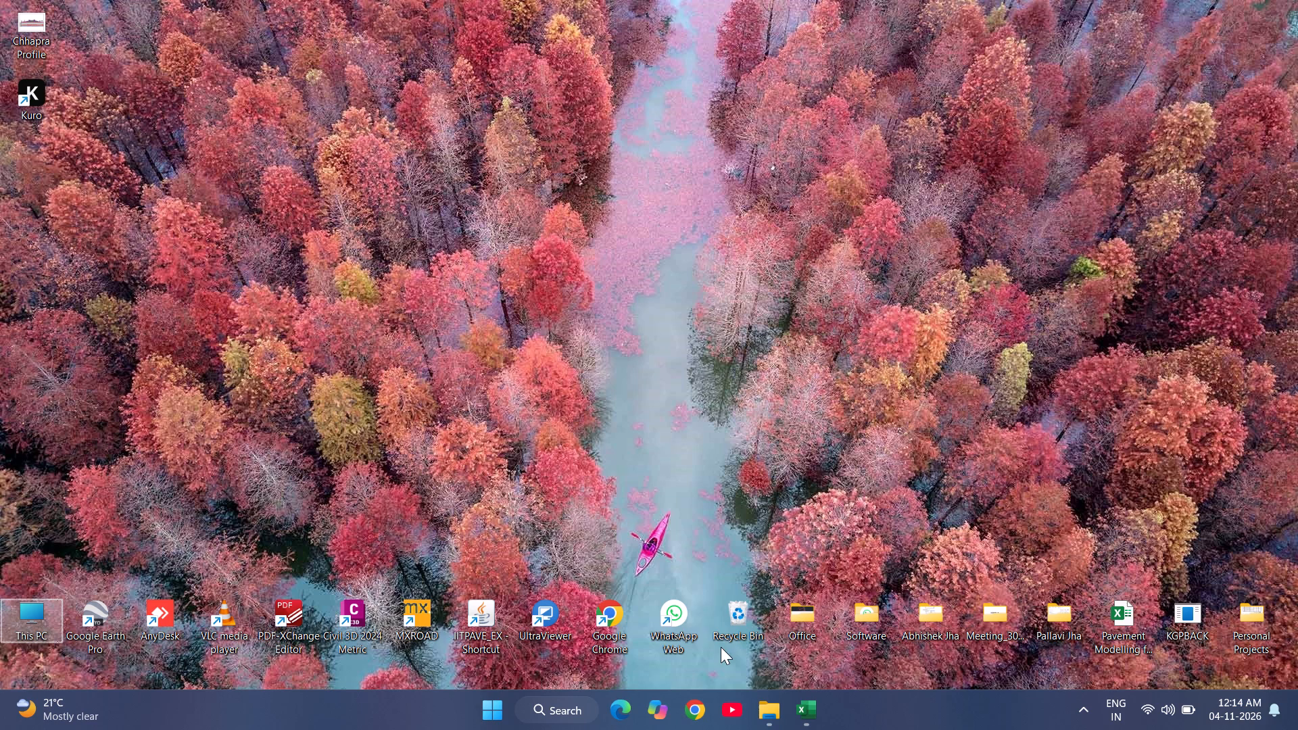
pyautogui.click(505, 717)
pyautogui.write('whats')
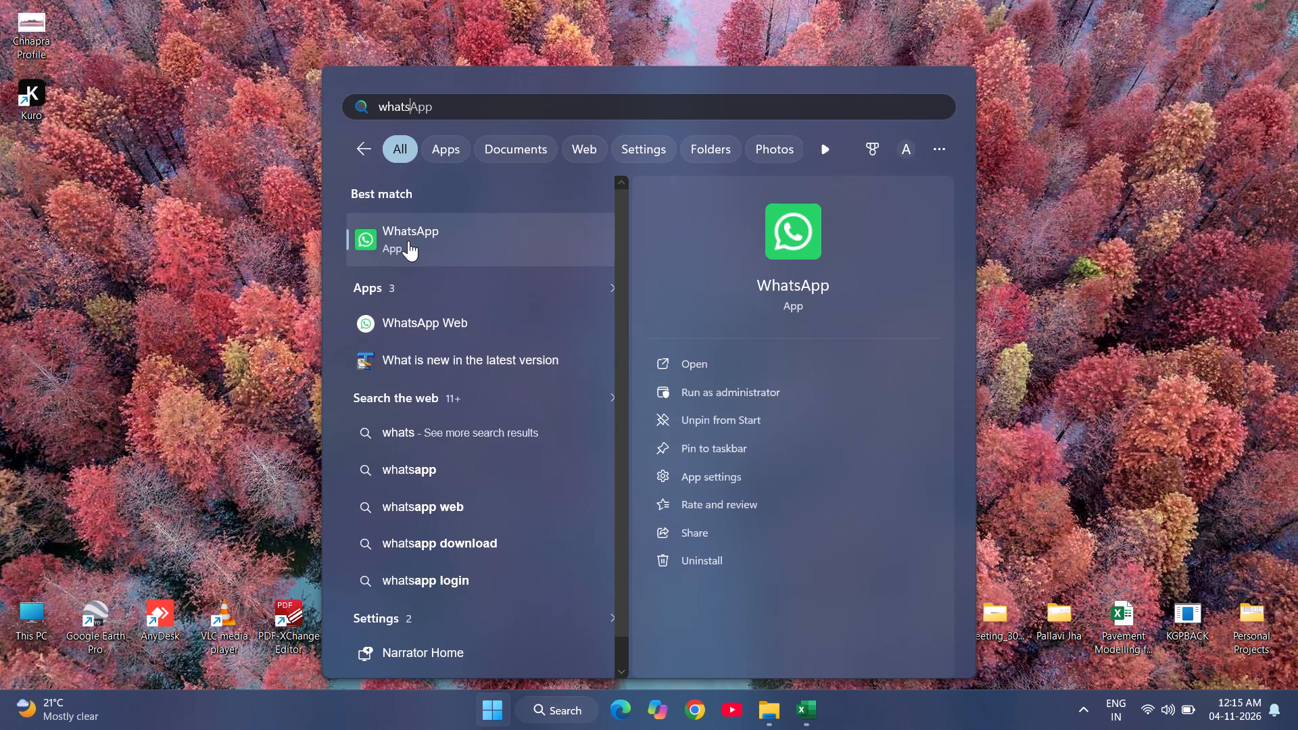
pyautogui.rightClick(406, 233)
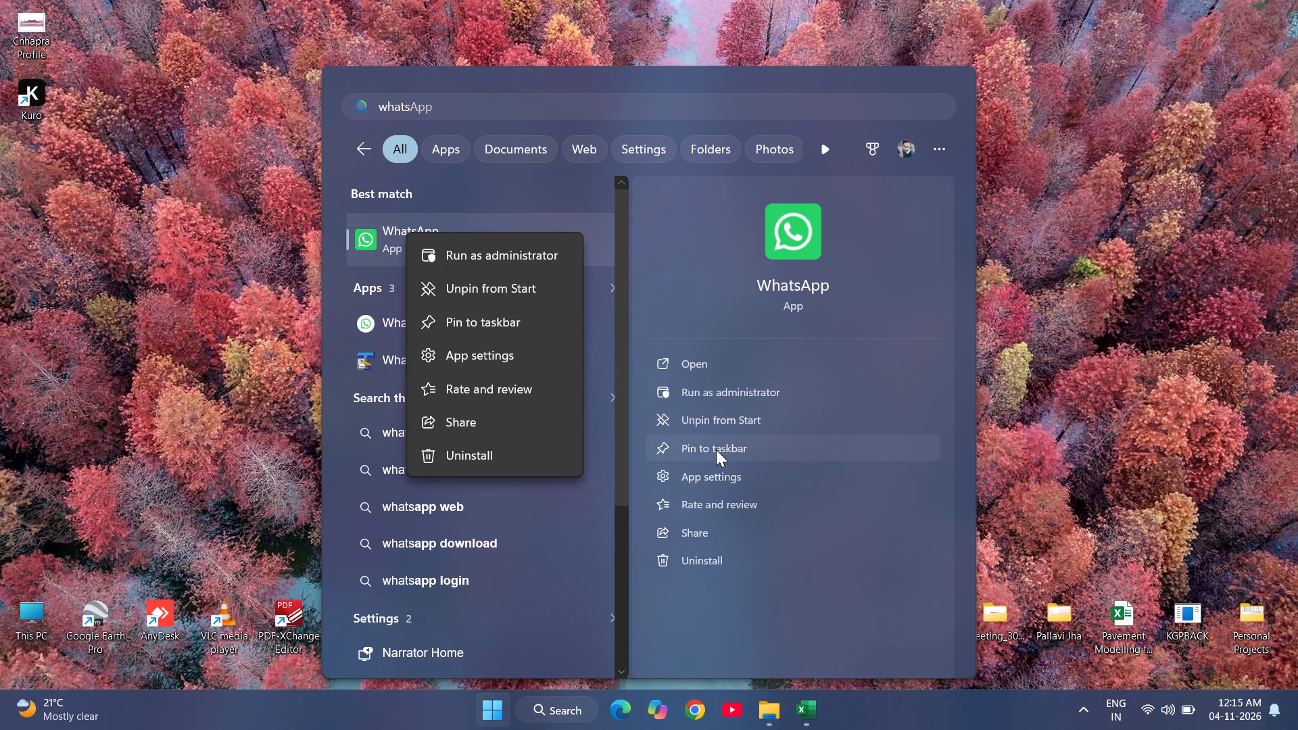
pyautogui.click(716, 449)
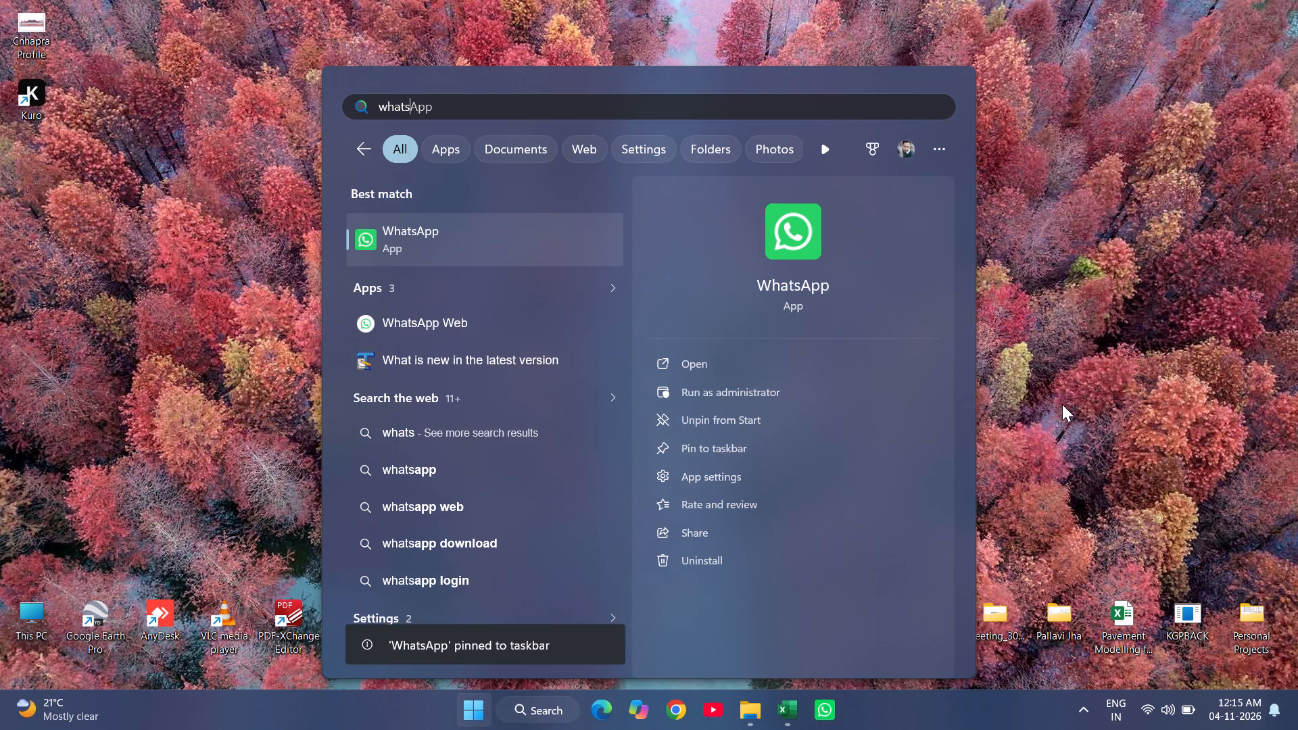
pyautogui.click(1062, 404)
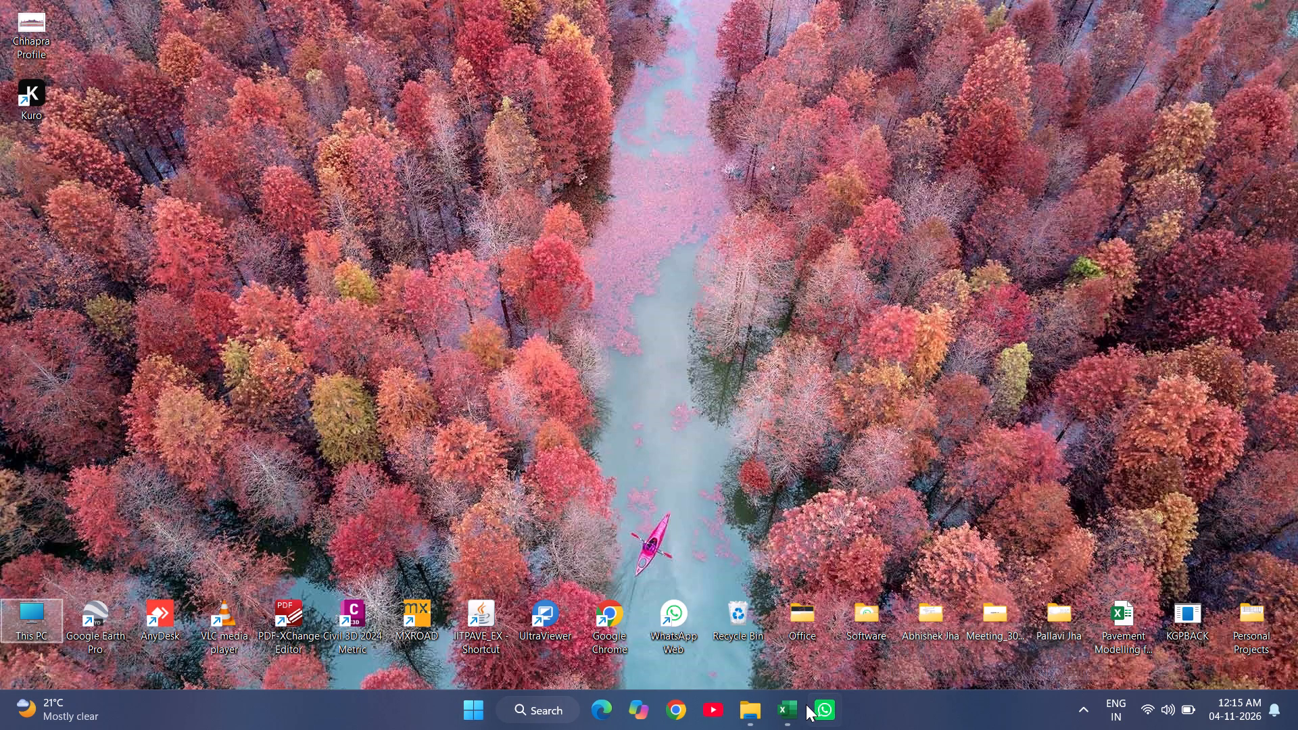
# Reorder the pinned taskbar apps so that WhatsApp sits between Copilot and Chrome.
pyautogui.moveTo(806, 704); pyautogui.dragTo(681, 671)
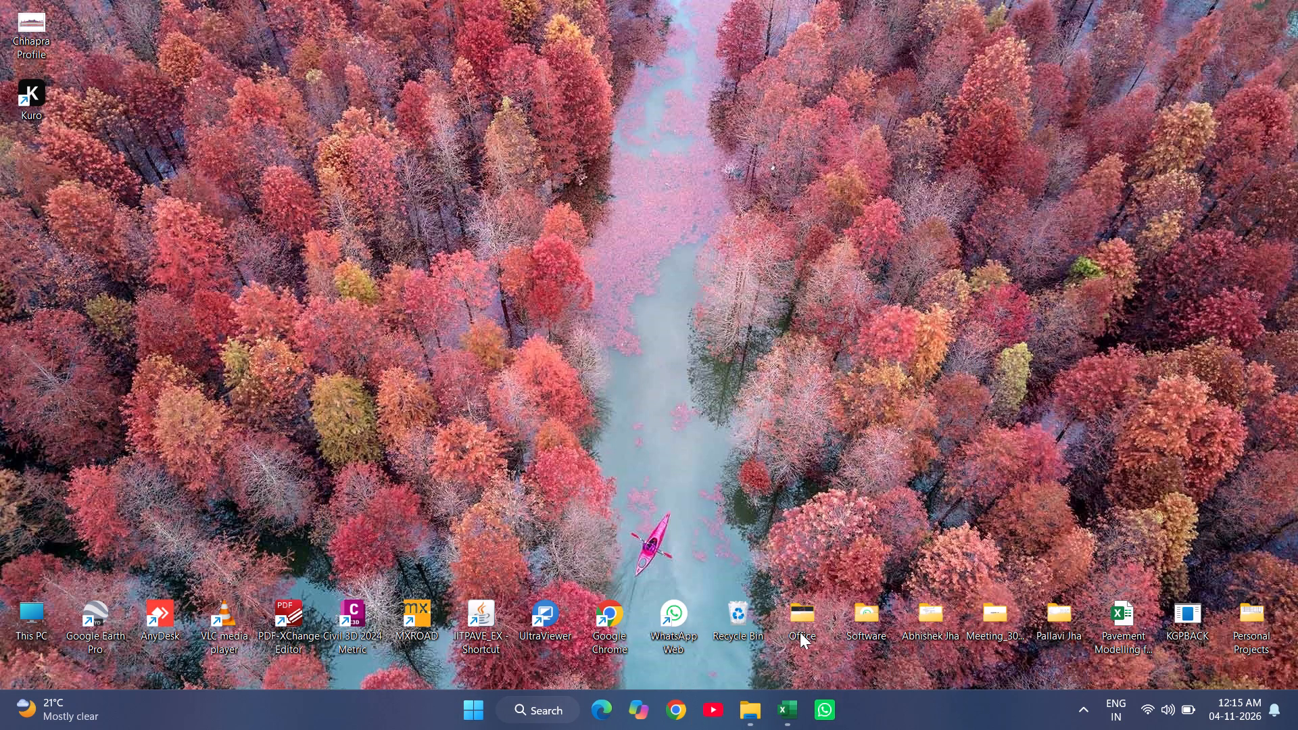
pyautogui.moveTo(825, 710); pyautogui.dragTo(699, 691)
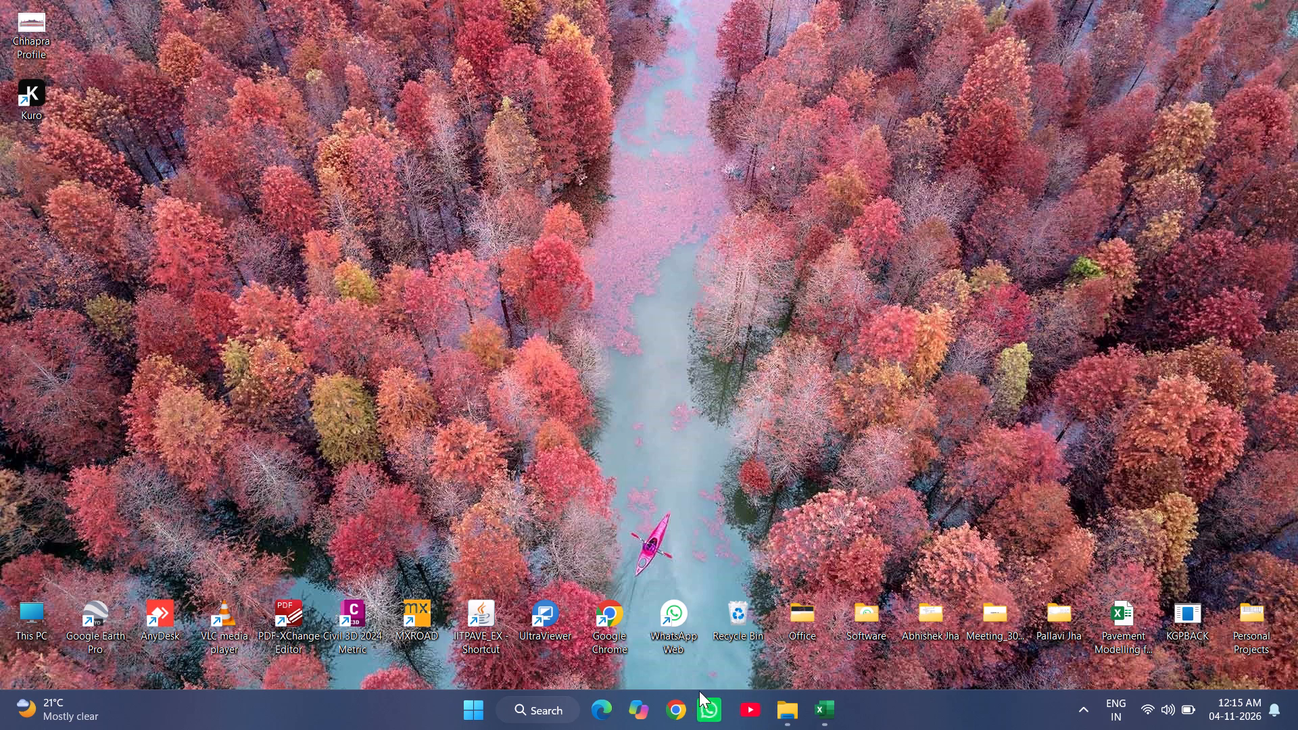
pyautogui.moveTo(699, 691); pyautogui.dragTo(686, 704)
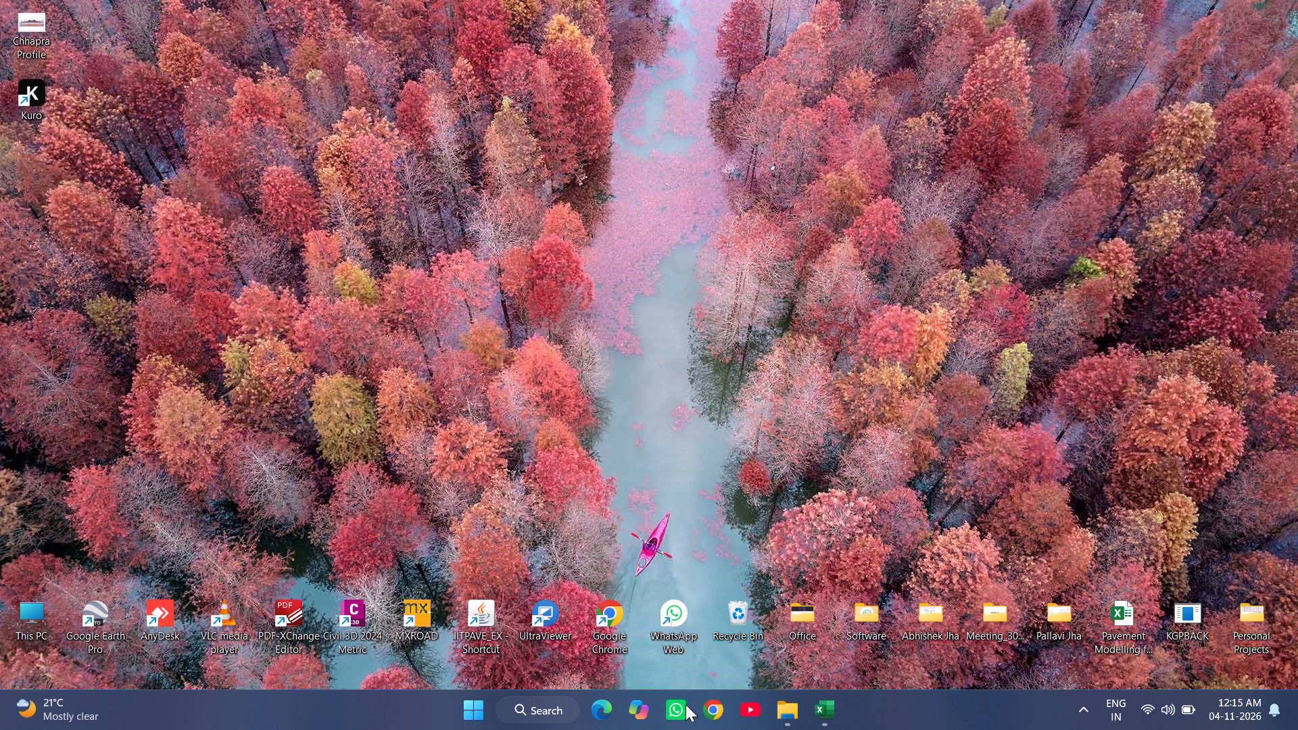
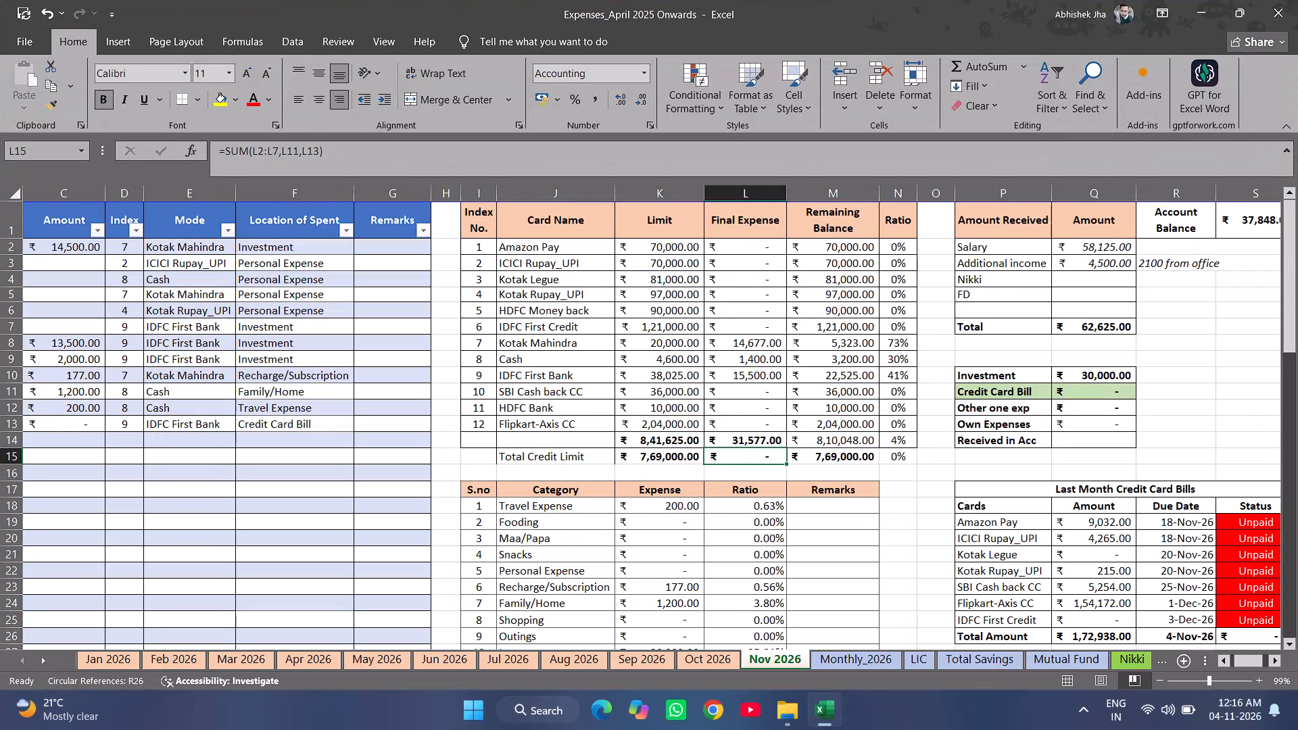
# Examine the Nov 2026 sheet from the Total Credit Limit row across to the income and account balance section, and back to the expense entries table.
pyautogui.press('Right')
pyautogui.press('Right')
pyautogui.press('Right')
pyautogui.press('Right')
pyautogui.press('Right')
pyautogui.press('Right')
pyautogui.press('Left')
pyautogui.press('Left')
pyautogui.press('Left')
pyautogui.press('Left')
pyautogui.press('Left')
pyautogui.press('Left')
pyautogui.press('Left')
pyautogui.press('Left')
pyautogui.press('Left')
pyautogui.press('Left')
pyautogui.press('Left')
pyautogui.press('Left')
pyautogui.press('Left')
pyautogui.press('Left')
pyautogui.press('Left')
pyautogui.press('Left')
pyautogui.press('Left')
pyautogui.press('Left')
pyautogui.press('Left')
pyautogui.press('Left')
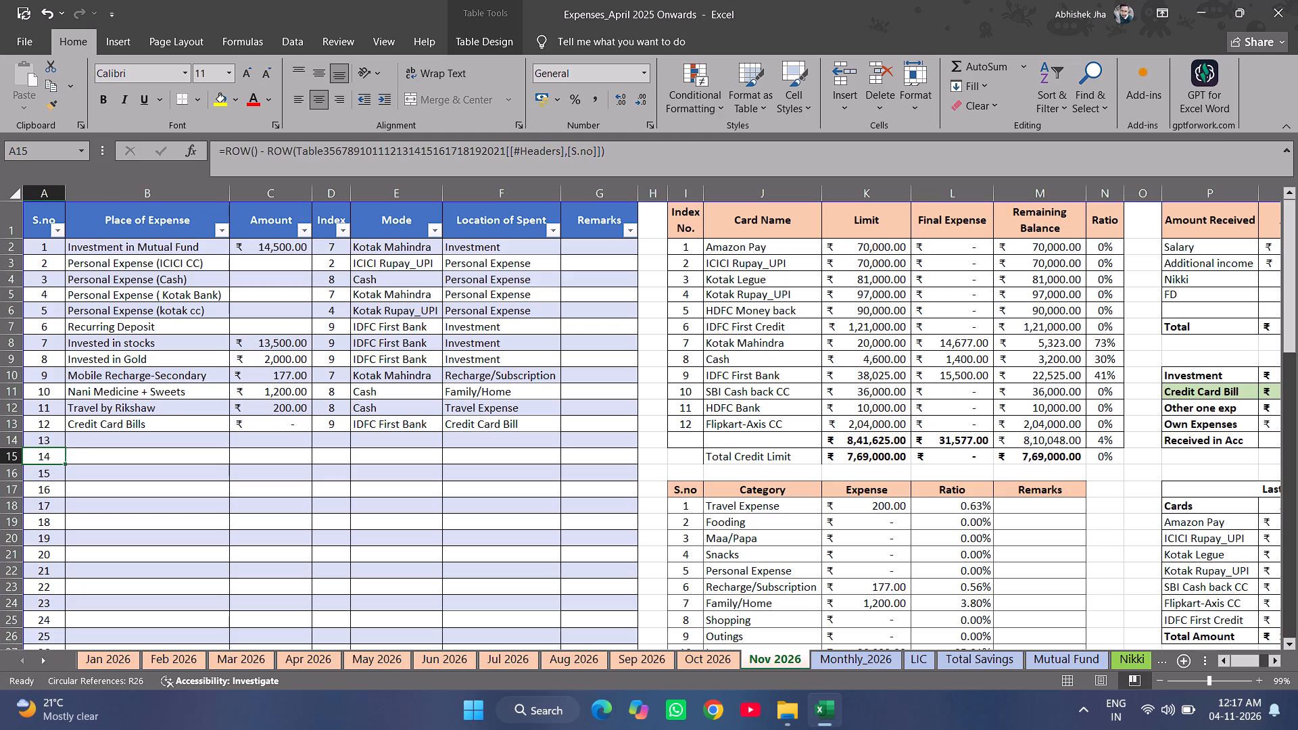
# Save the expenses workbook.
pyautogui.press('Up')
pyautogui.press('Right')
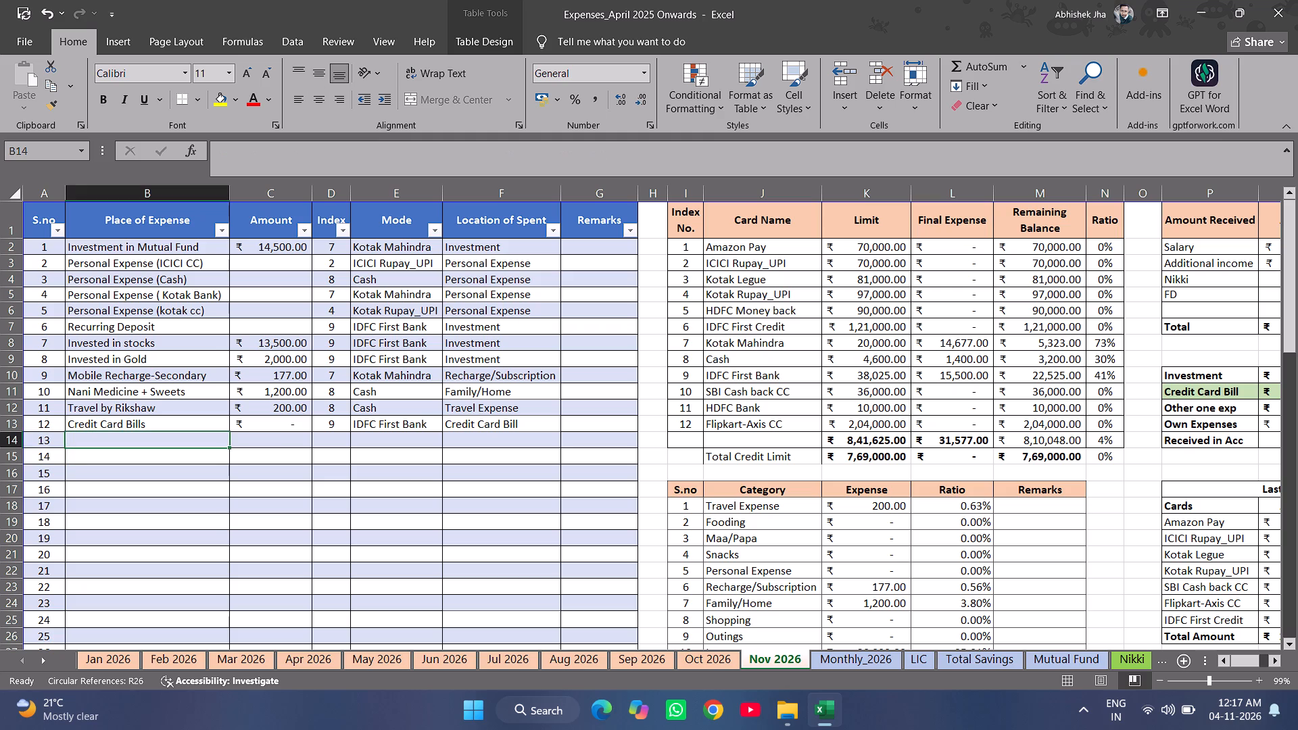
pyautogui.hotkey('ctrl', 's')
# Italicize the Total Credit Limit row from its label through the Ratio column.
pyautogui.press('Right')
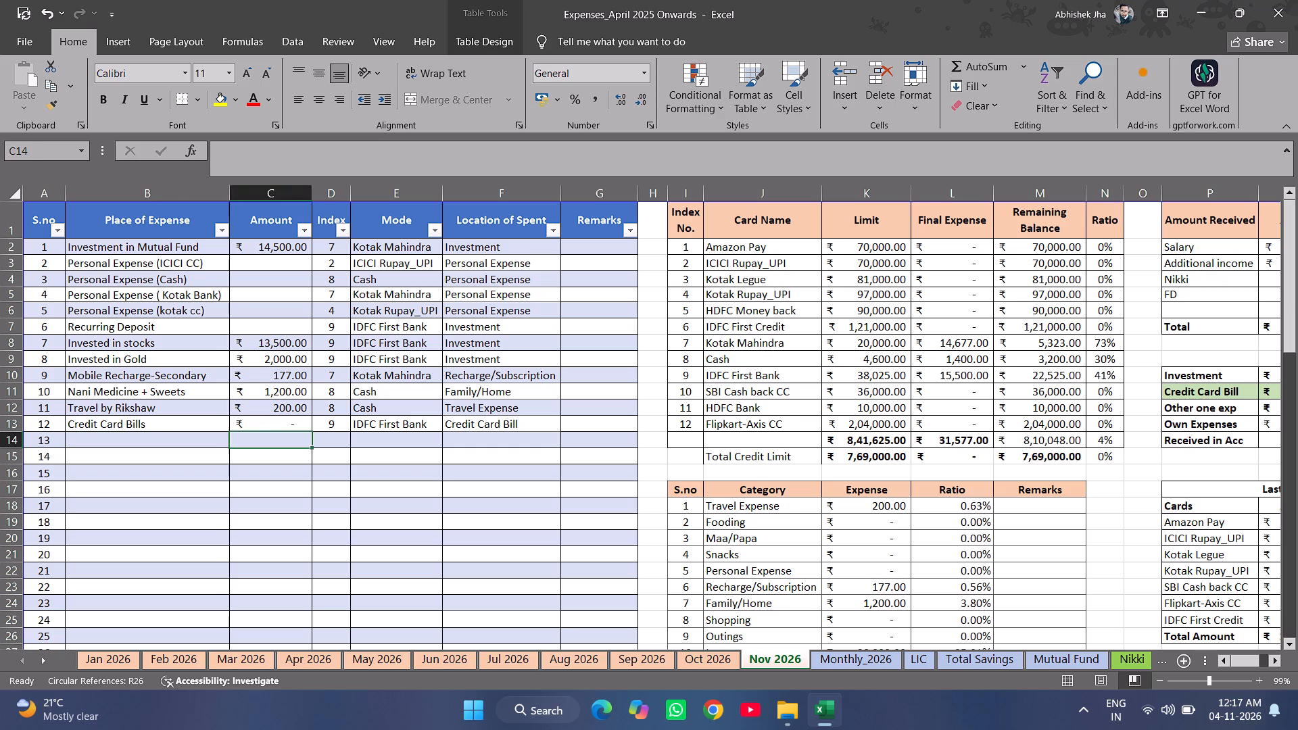
pyautogui.press('Right')
pyautogui.press('Right')
pyautogui.press('Right')
pyautogui.press('Right')
pyautogui.press('Right')
pyautogui.press('Right')
pyautogui.press('Right')
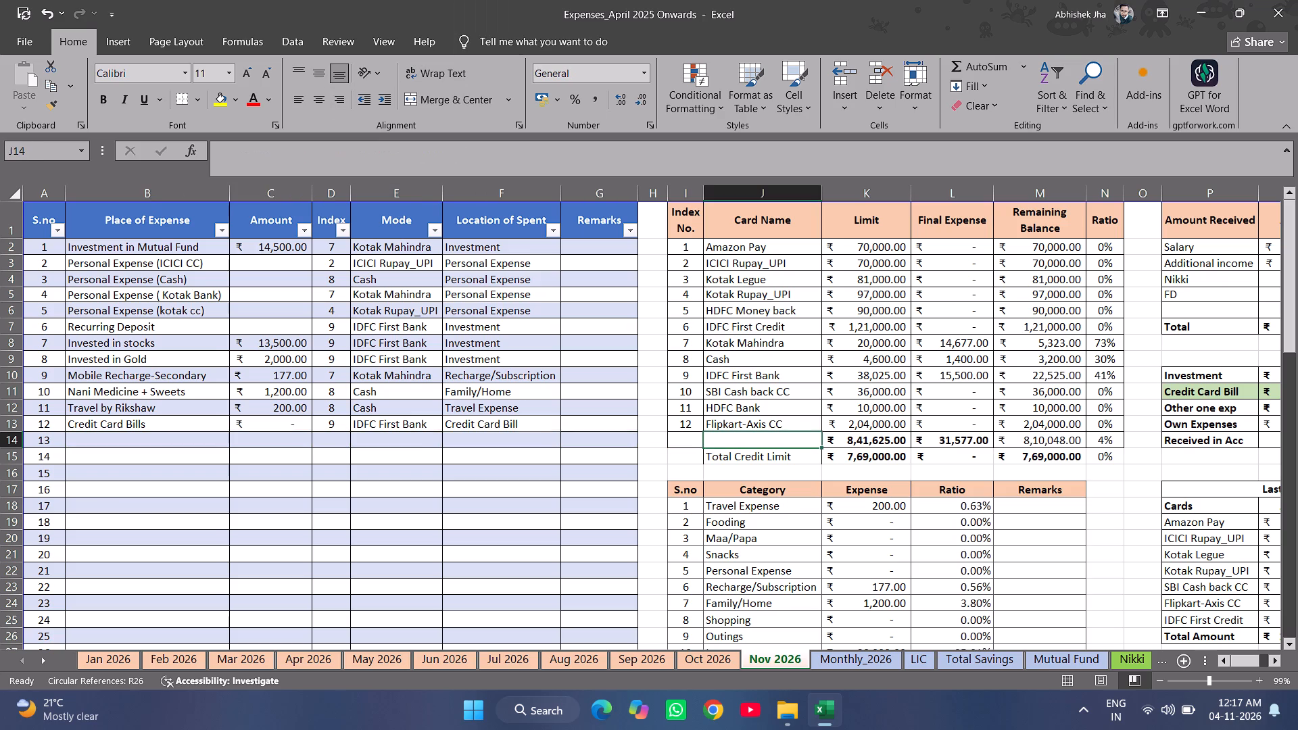
pyautogui.press('Down')
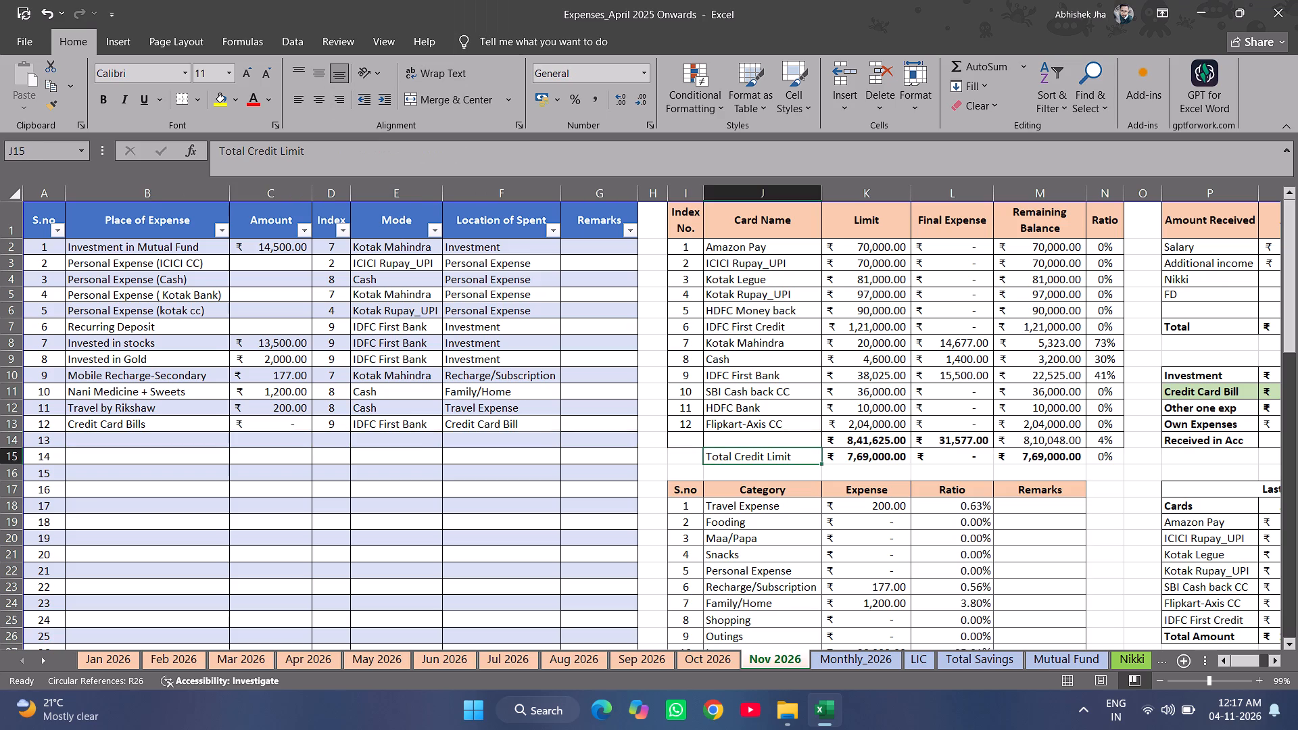
pyautogui.hotkey('shift', 'Right')
pyautogui.hotkey('shift', 'Right')
pyautogui.hotkey('shift', 'Right')
pyautogui.hotkey('shift', 'Right')
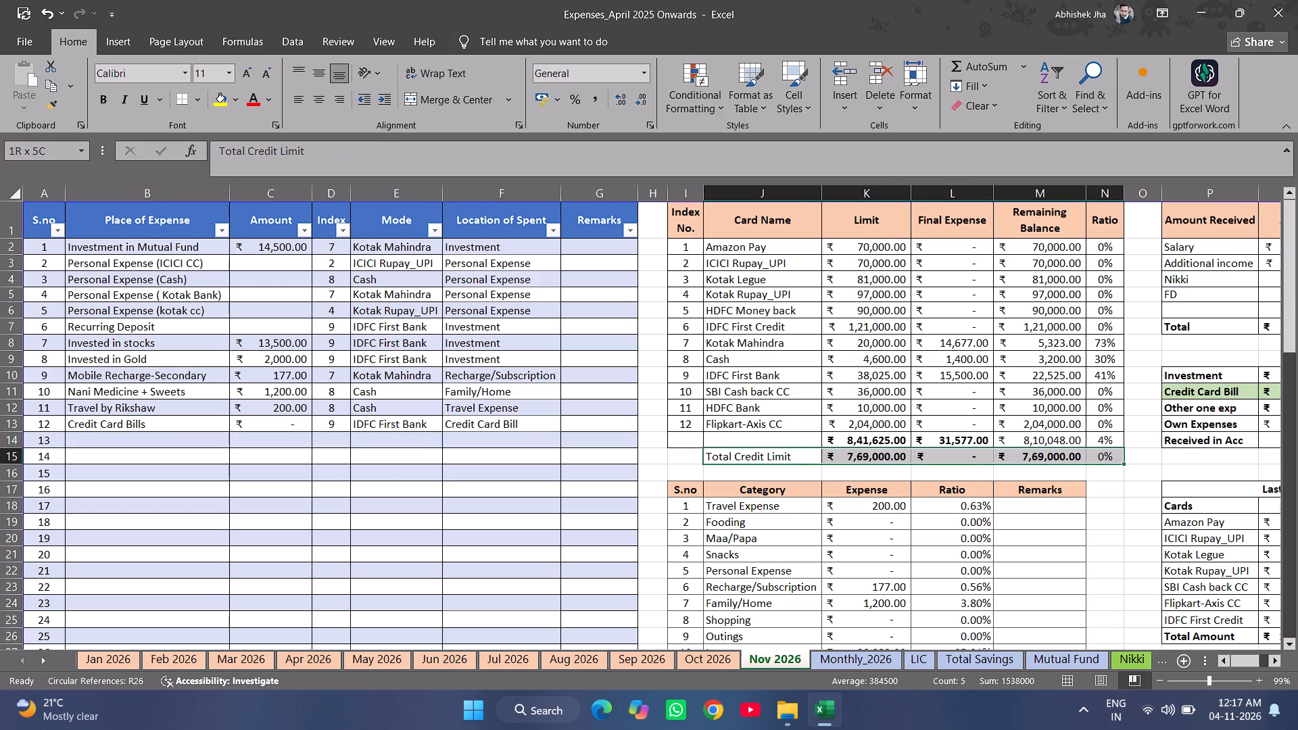
pyautogui.hotkey('ctrl', 'i')
# Insert blank cells across I16:S16, shifting the category summary and Last Month Credit Card Bills tables down one row.
pyautogui.press('Down')
pyautogui.press('Left')
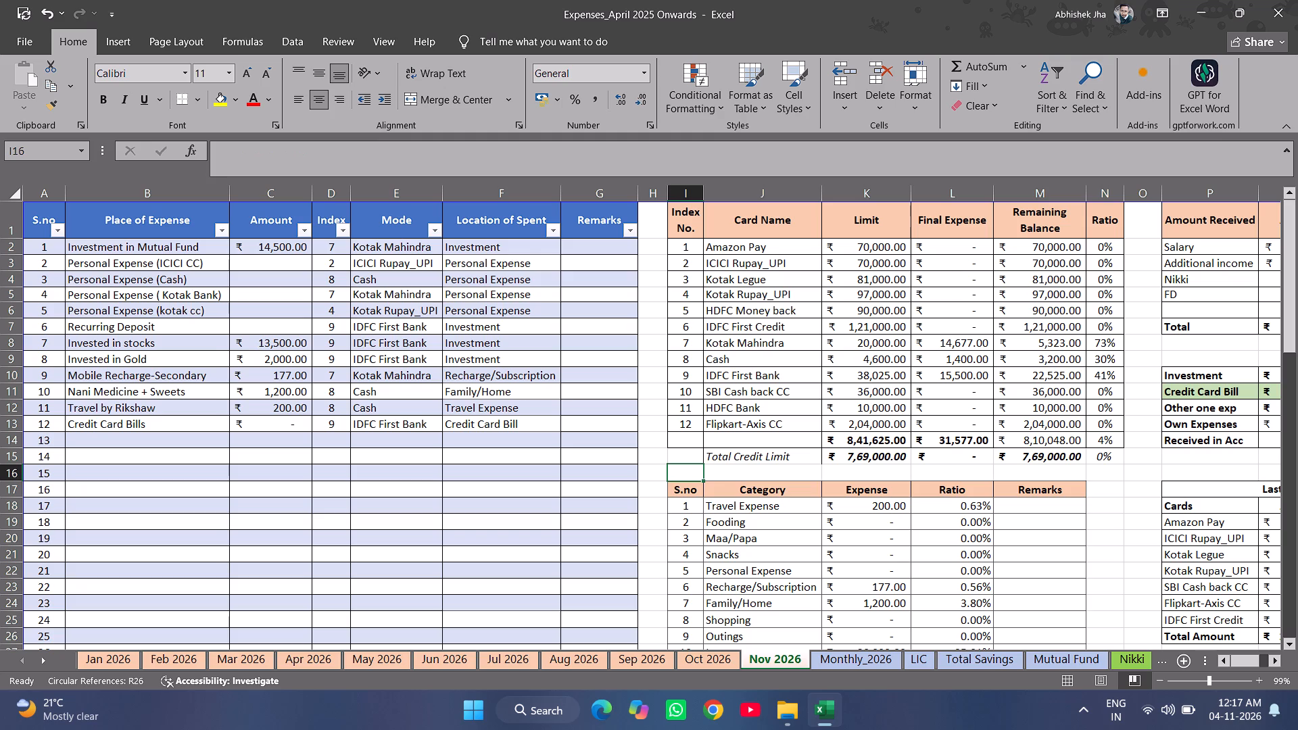
pyautogui.hotkey('shift', 'Right')
pyautogui.hotkey('shift', 'Right')
pyautogui.hotkey('shift', 'Right')
pyautogui.hotkey('shift', 'Right')
pyautogui.hotkey('shift', 'Right')
pyautogui.hotkey('shift', 'Right')
pyautogui.hotkey('shift', 'Right')
pyautogui.hotkey('shift', 'Right')
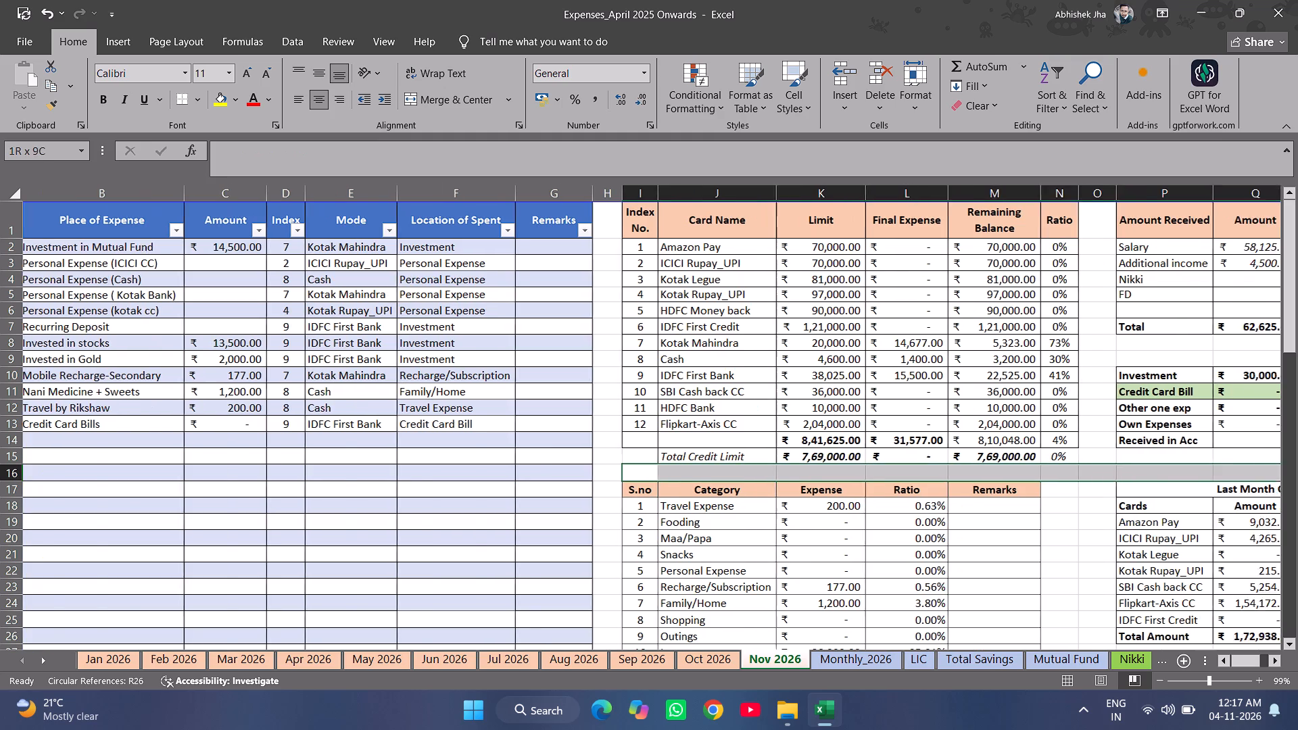
pyautogui.hotkey('shift', 'Right')
pyautogui.hotkey('shift', 'Right')
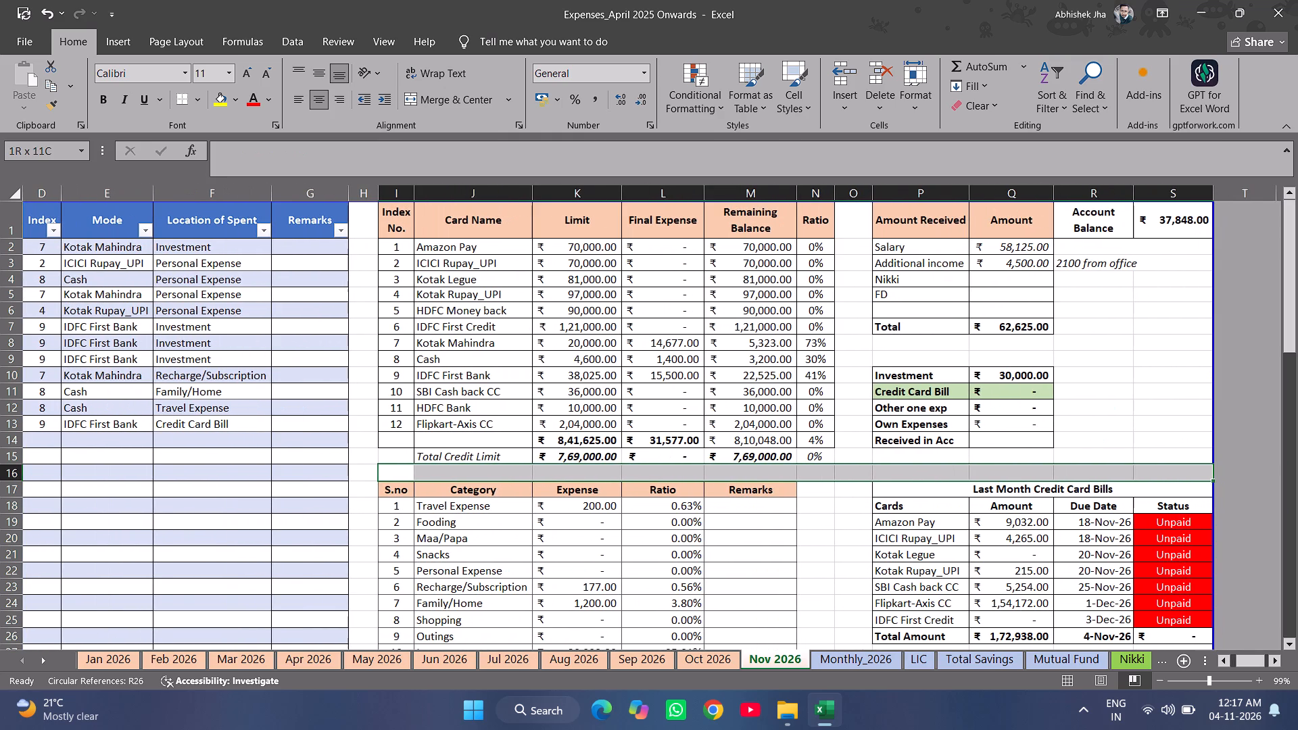
pyautogui.hotkey('ctrl', 'shift', '=')
pyautogui.press('Down')
pyautogui.press('Return')
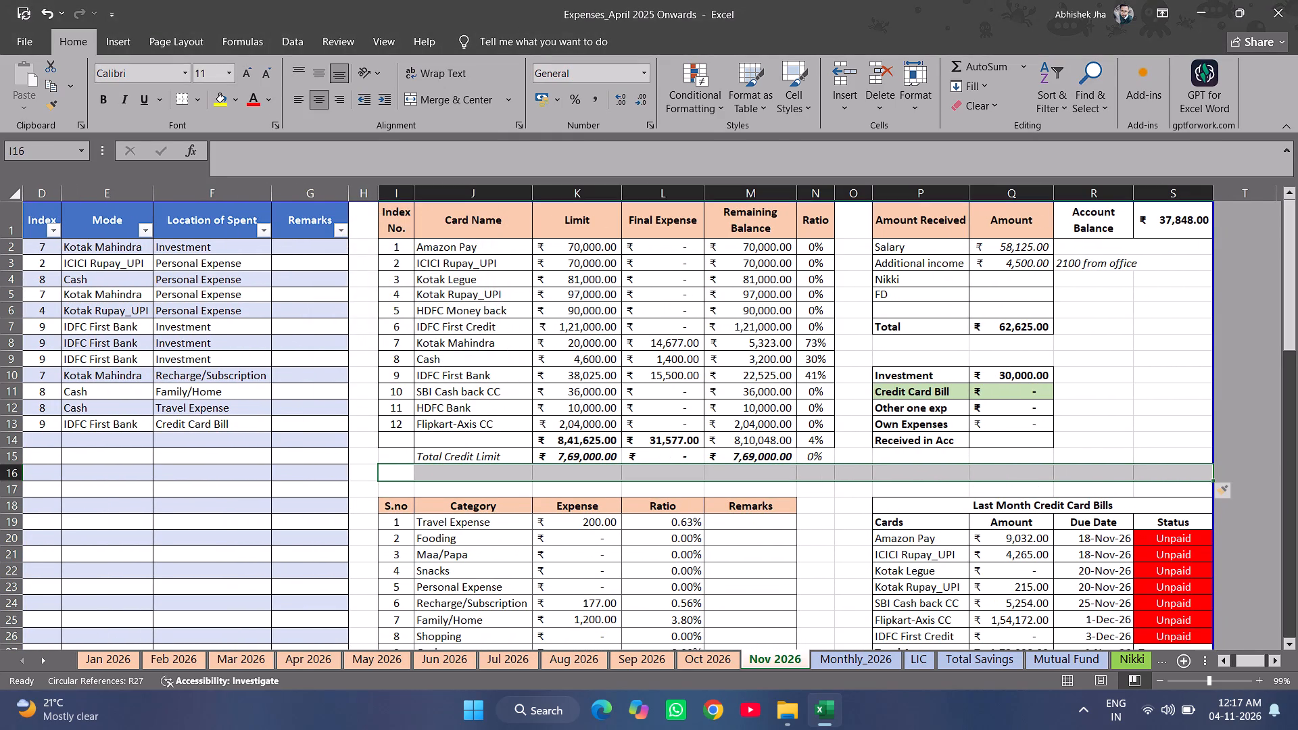
# Apply all borders to the Total Credit Limit row from the Index No. column through the Ratio column.
pyautogui.click(831, 459)
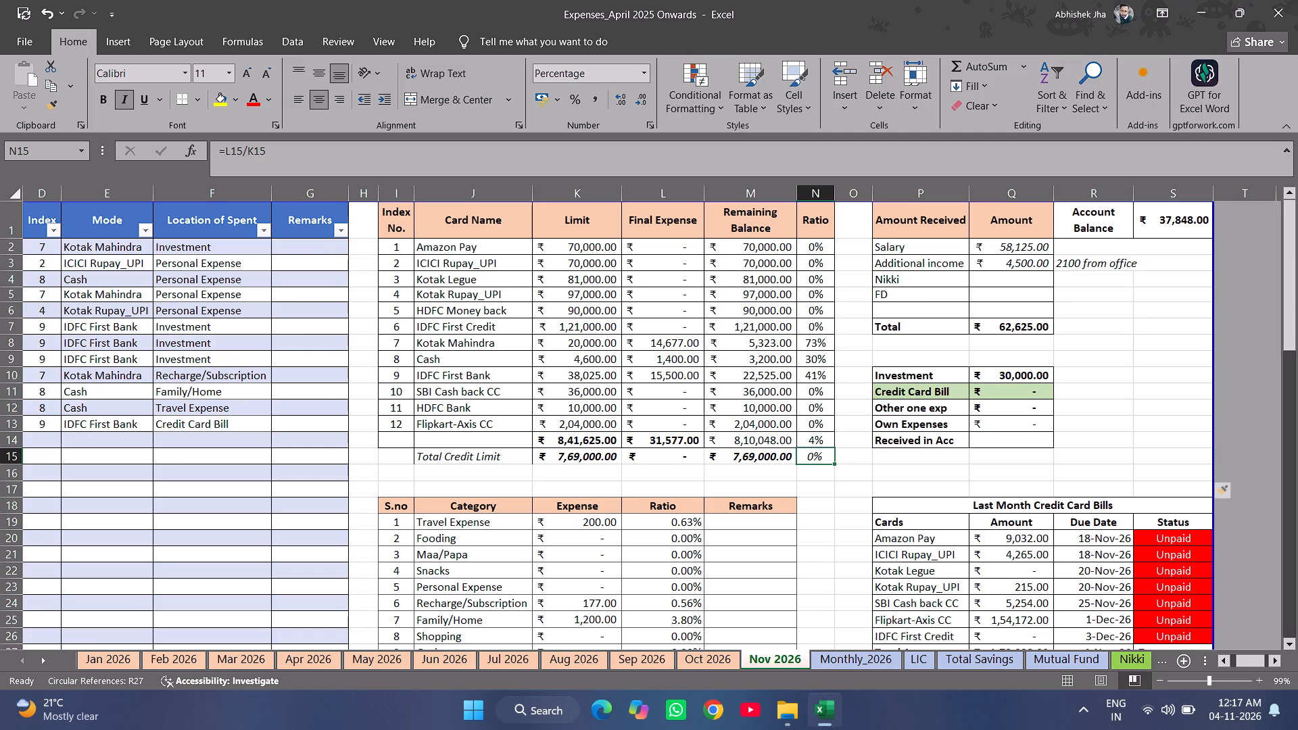
pyautogui.hotkey('shift', 'Left')
pyautogui.hotkey('shift', 'Left')
pyautogui.hotkey('shift', 'Left')
pyautogui.hotkey('shift', 'Left')
pyautogui.hotkey('shift', 'Left')
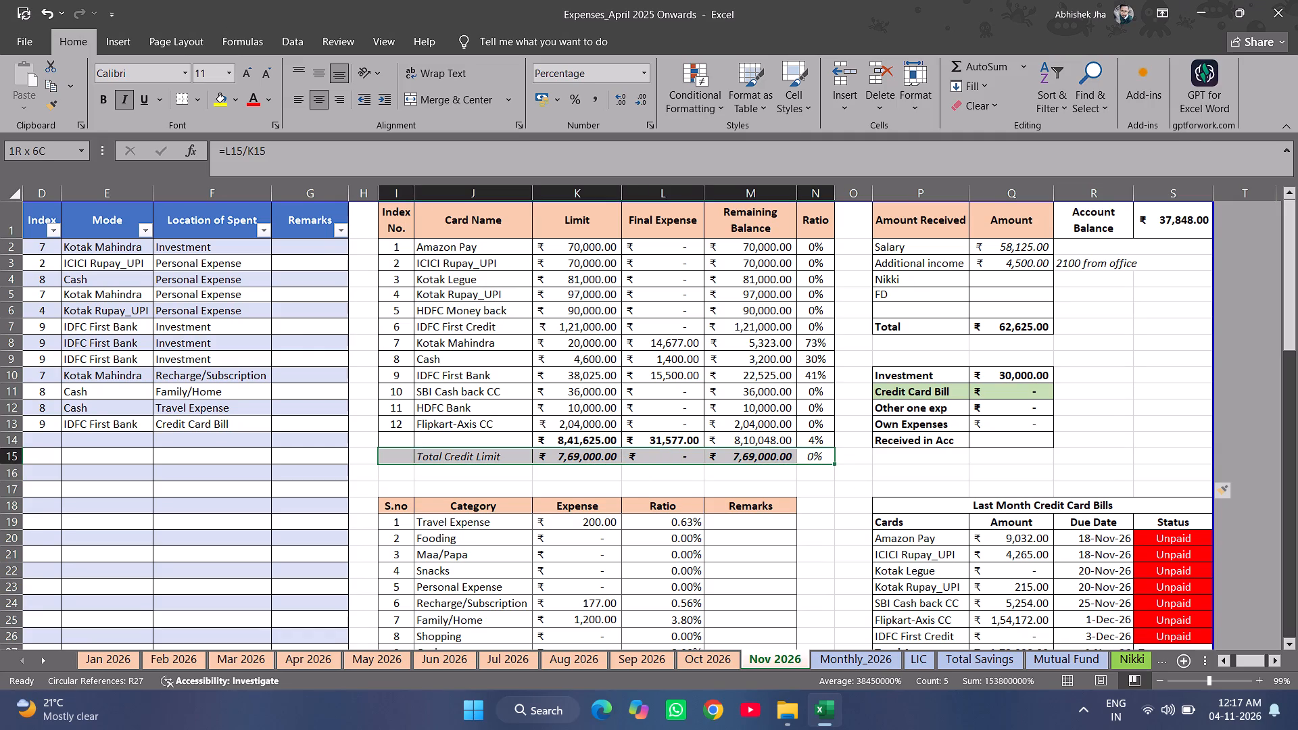
pyautogui.write('hba')
# Label the card limits sum row as Total in the Card Name column, in bold.
pyautogui.press('Right')
pyautogui.press('Up')
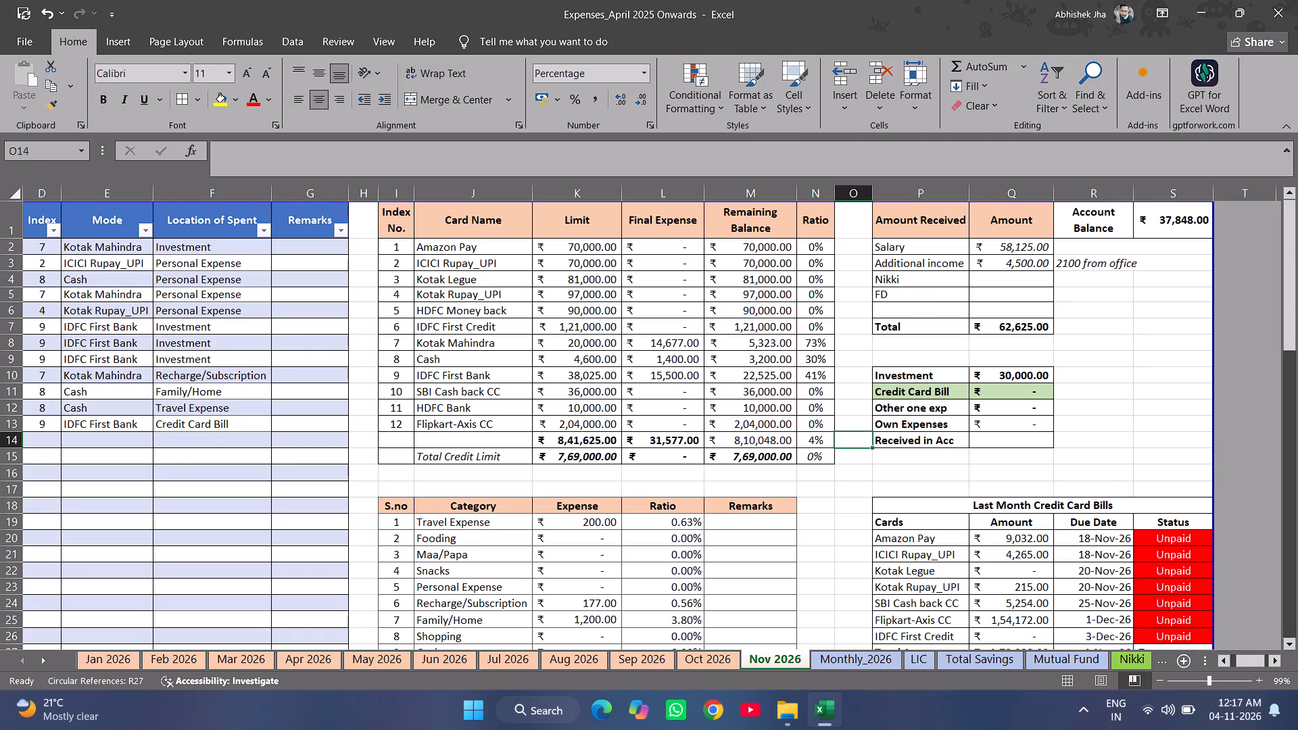
pyautogui.press('Left')
pyautogui.press('Left')
pyautogui.press('Left')
pyautogui.press('Left')
pyautogui.press('Left')
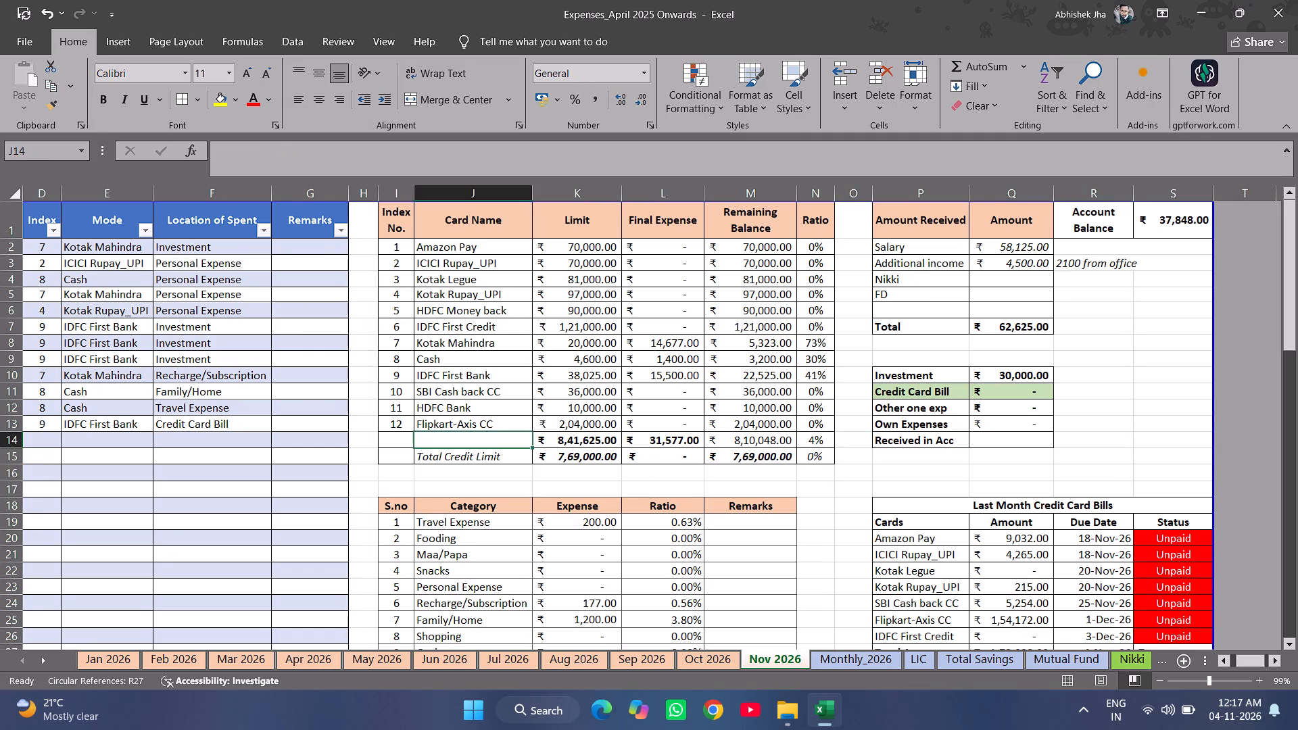
pyautogui.write('Total')
pyautogui.press('BackSpace')
pyautogui.press('Return')
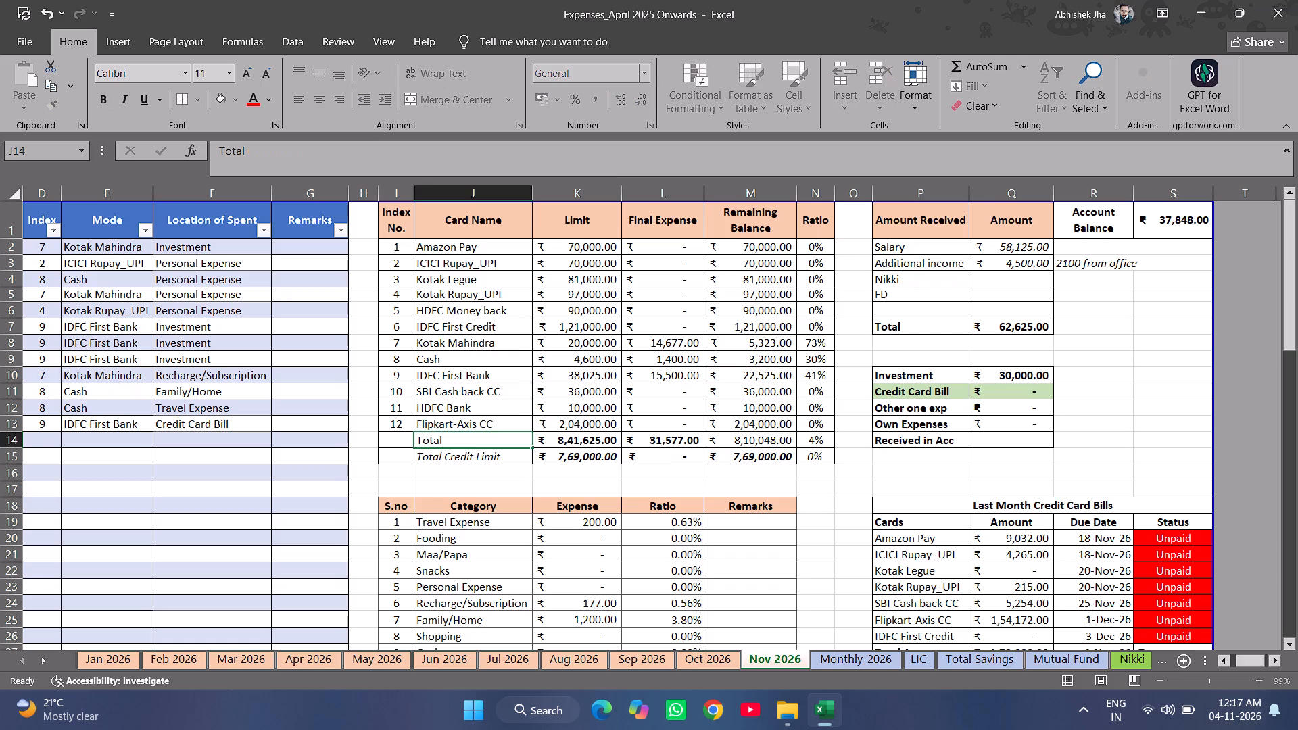
pyautogui.press('Up')
pyautogui.hotkey('ctrl', 'b')
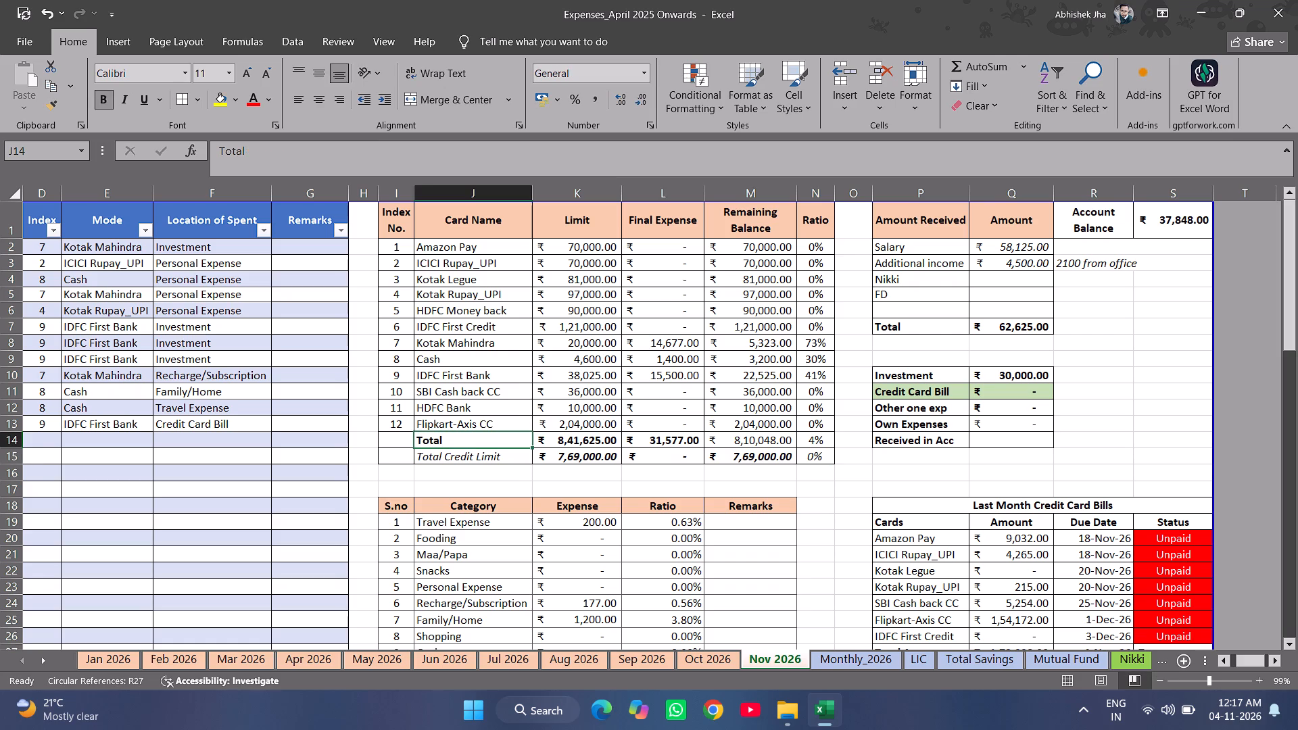
# Merge and center the Total Credit Limit and Total labels, each across its own row's Index No. and Card Name cells.
pyautogui.press('Down')
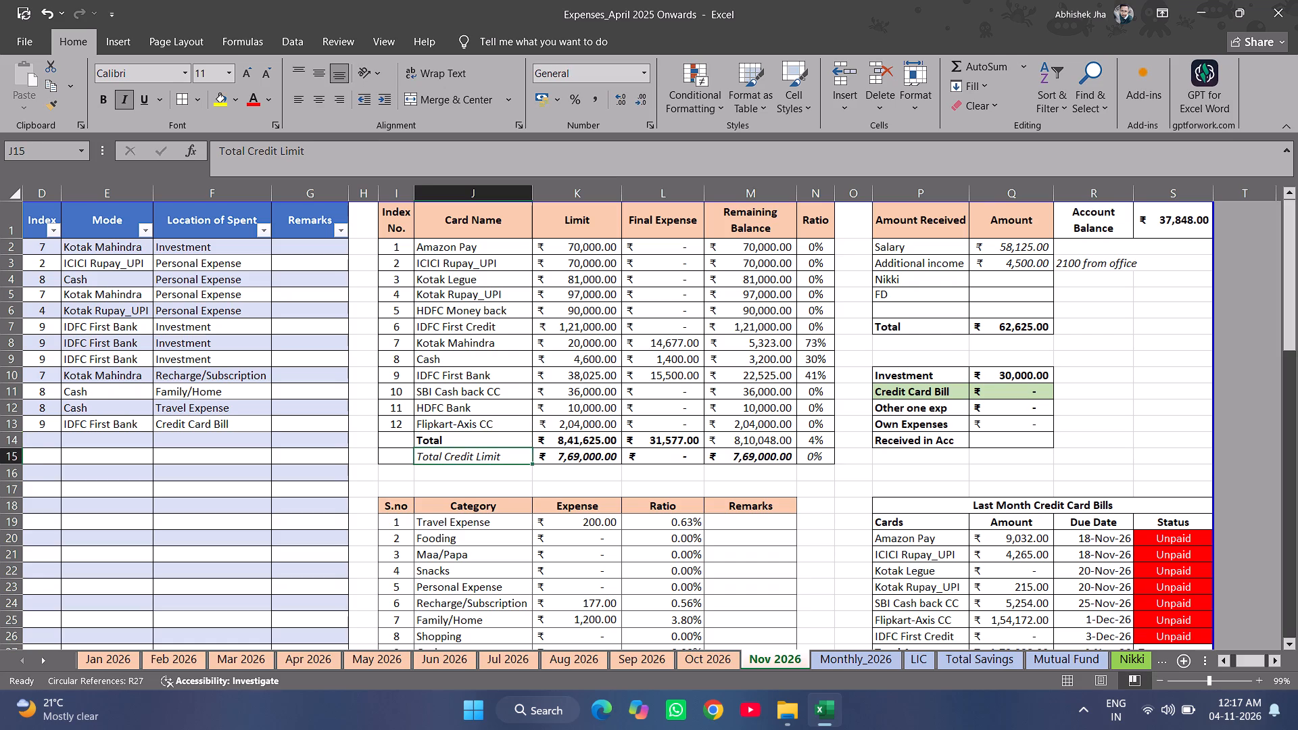
pyautogui.hotkey('shift', 'Left')
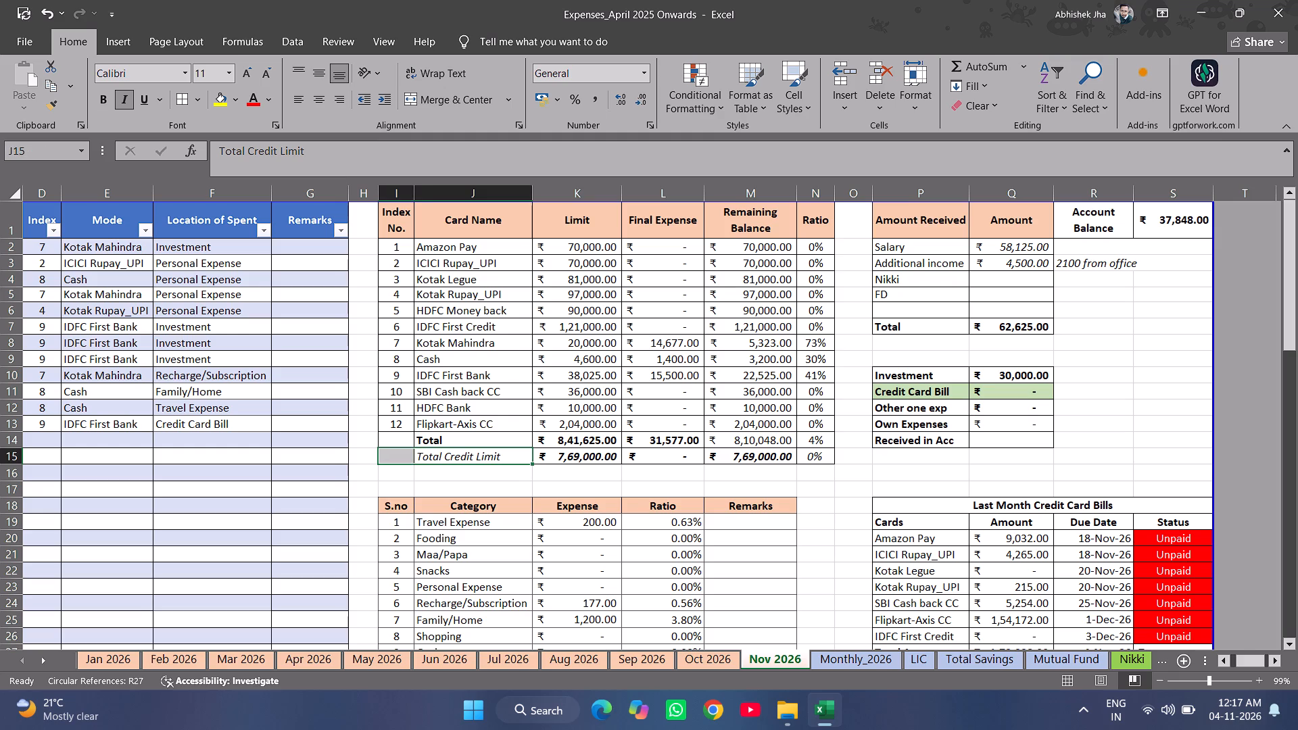
pyautogui.write('hmc')
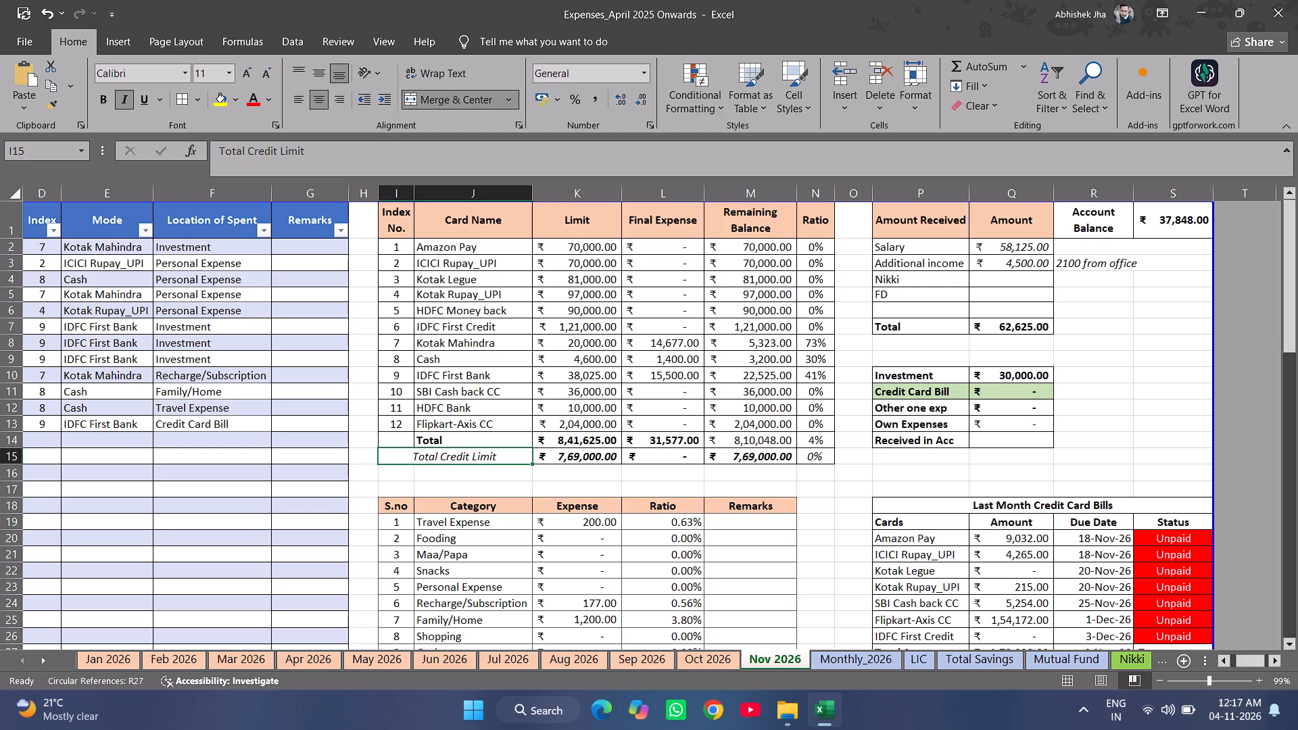
pyautogui.press('Up')
pyautogui.press('Right')
pyautogui.hotkey('shift', 'Left')
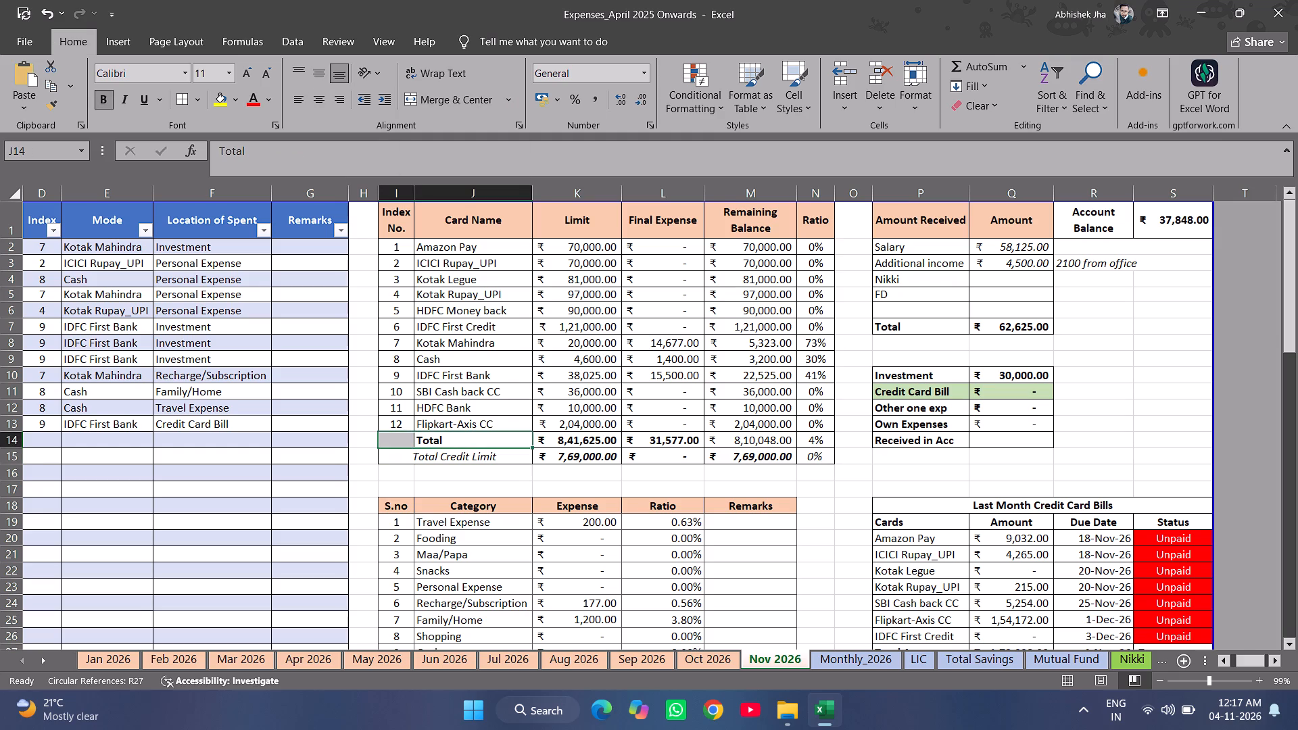
pyautogui.write('hmc')
# Make the merged Total Credit Limit label bold.
pyautogui.press('Right')
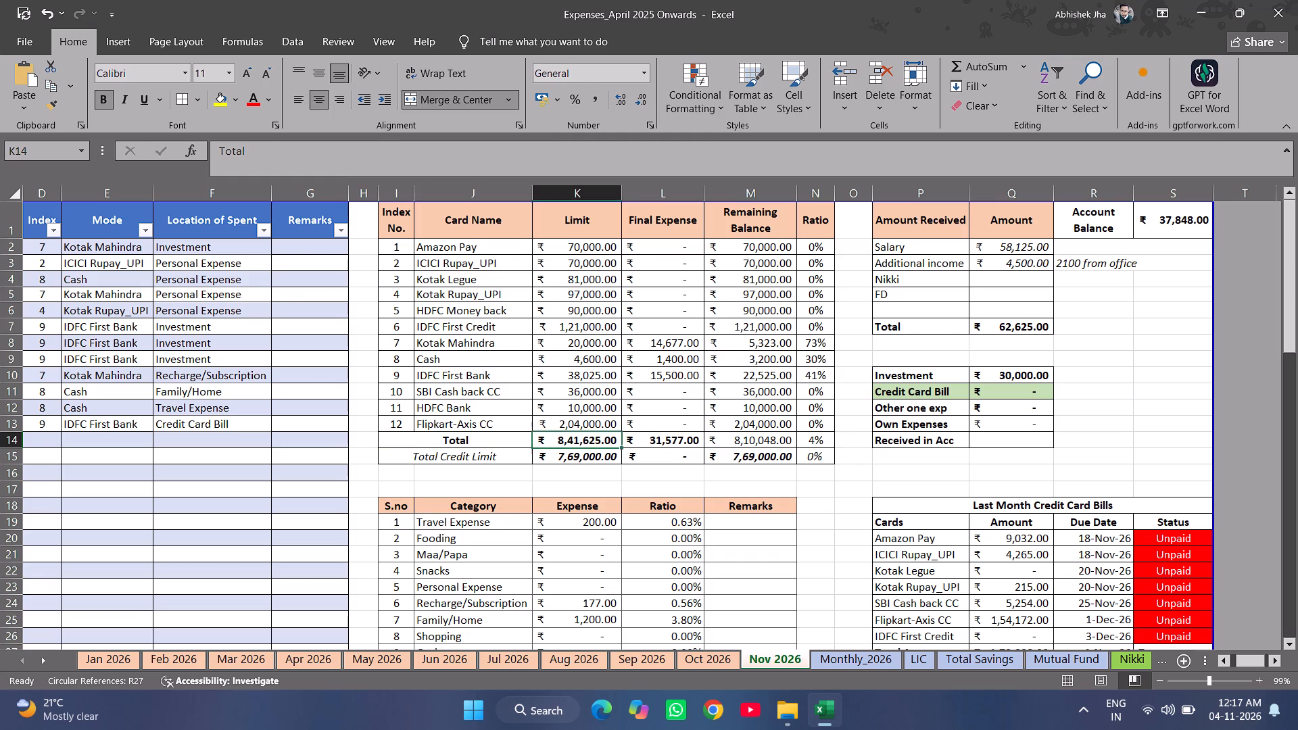
pyautogui.press('Down')
pyautogui.press('Left')
pyautogui.hotkey('ctrl', 'b')
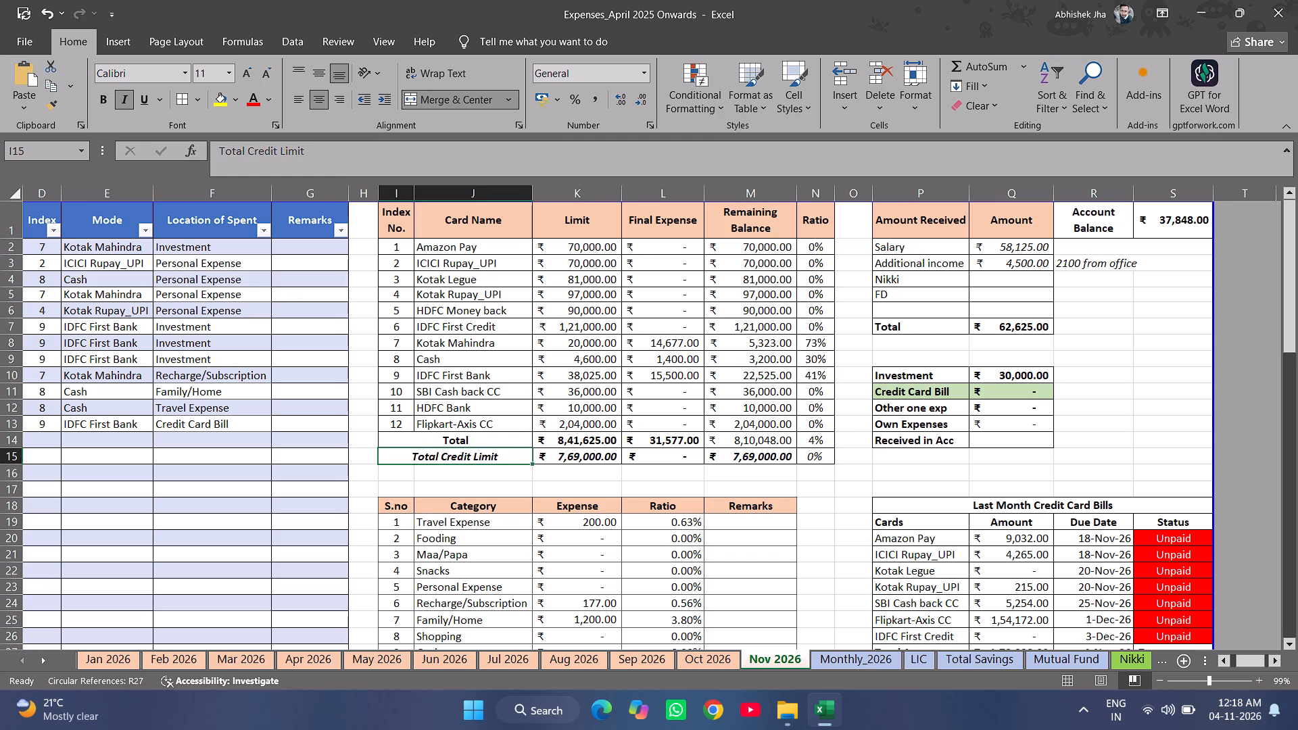
# Add a Greater Than 30% highlight rule to the Total Credit Limit row's Ratio, using Light Red Fill with Dark Red Text.
pyautogui.press('Right')
pyautogui.press('Right')
pyautogui.press('Right')
pyautogui.press('Right')
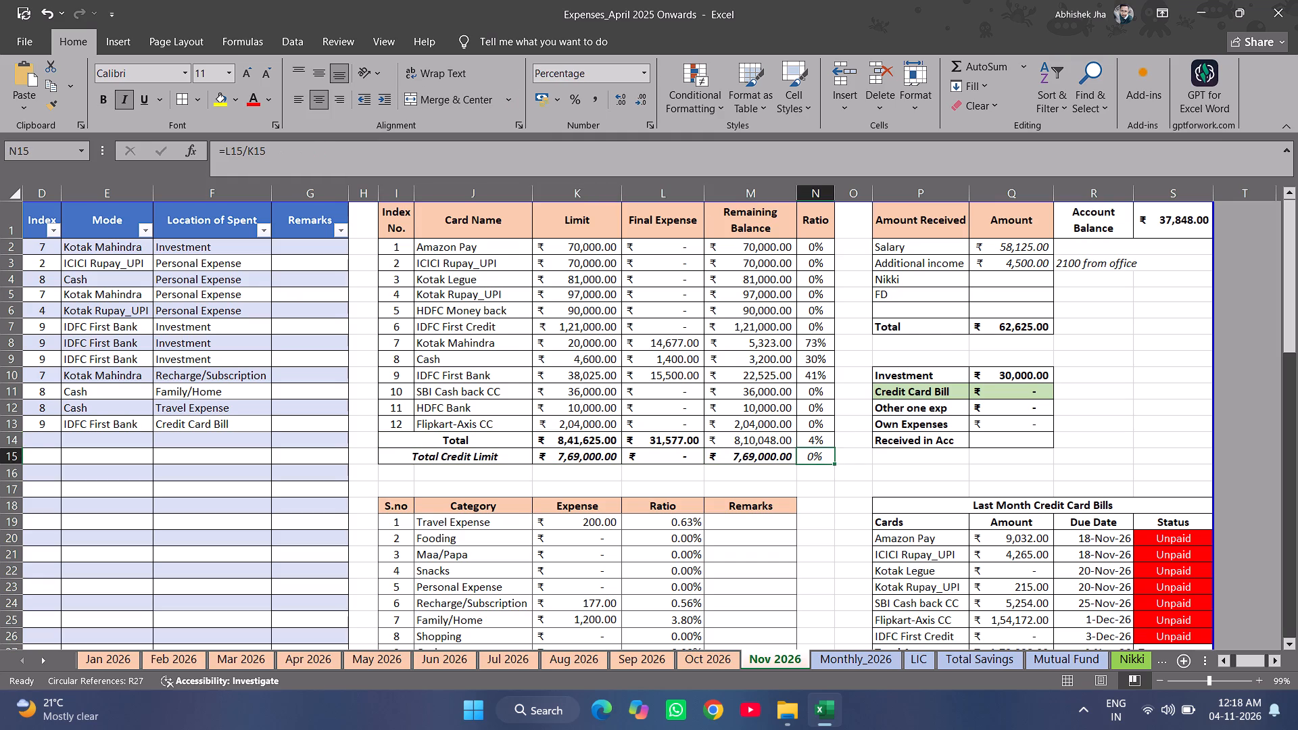
pyautogui.press('F2')
pyautogui.press('Escape')
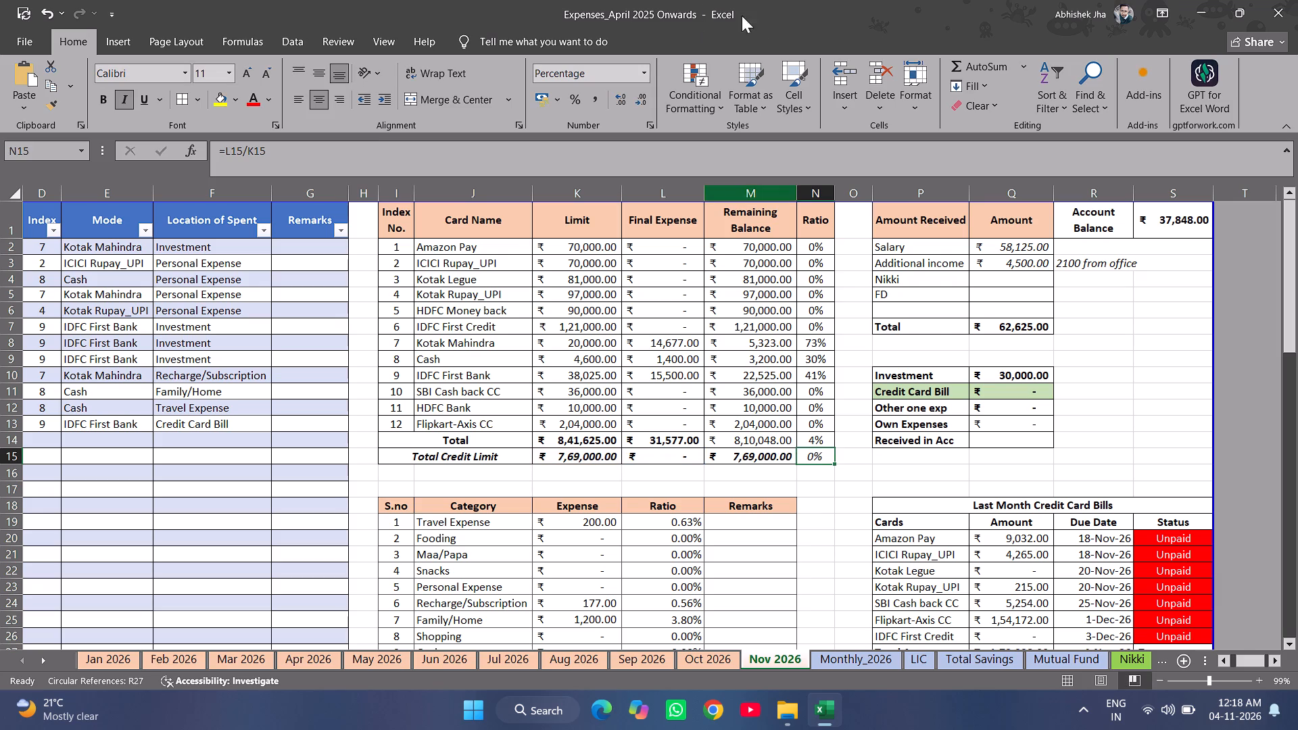
pyautogui.click(694, 114)
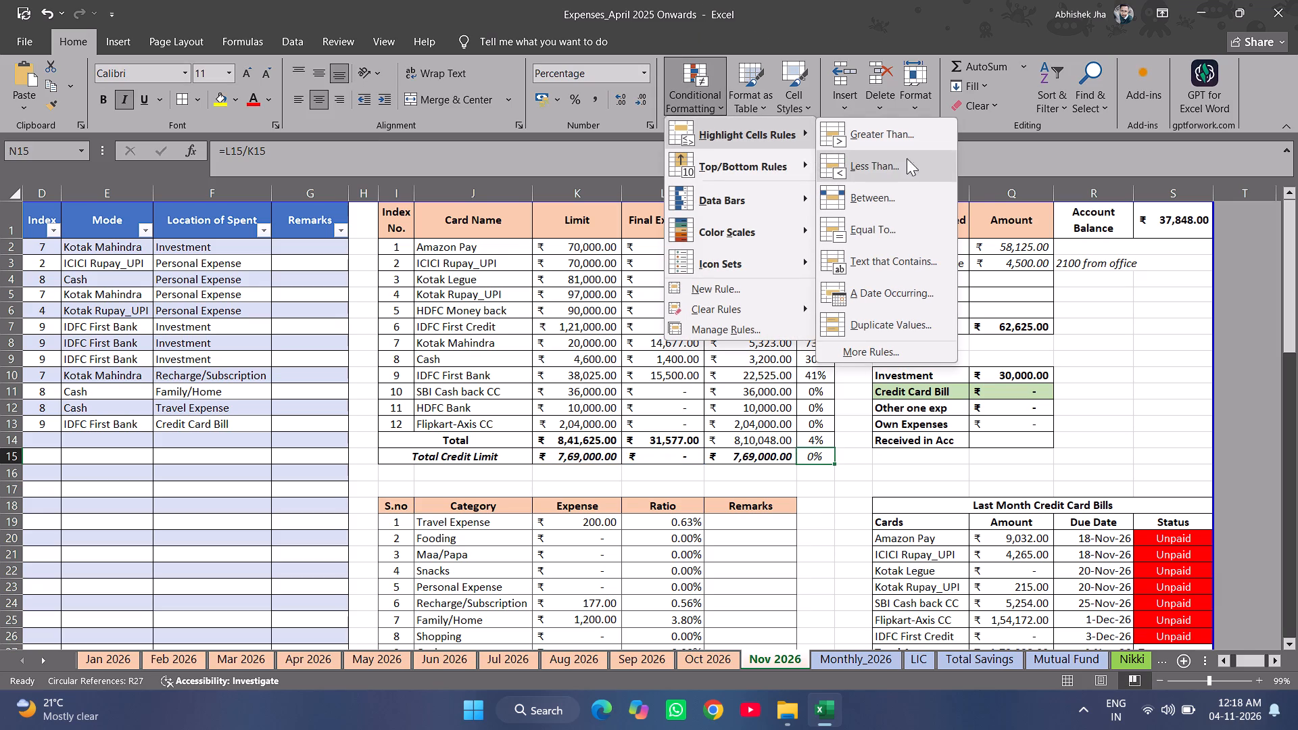
pyautogui.click(915, 137)
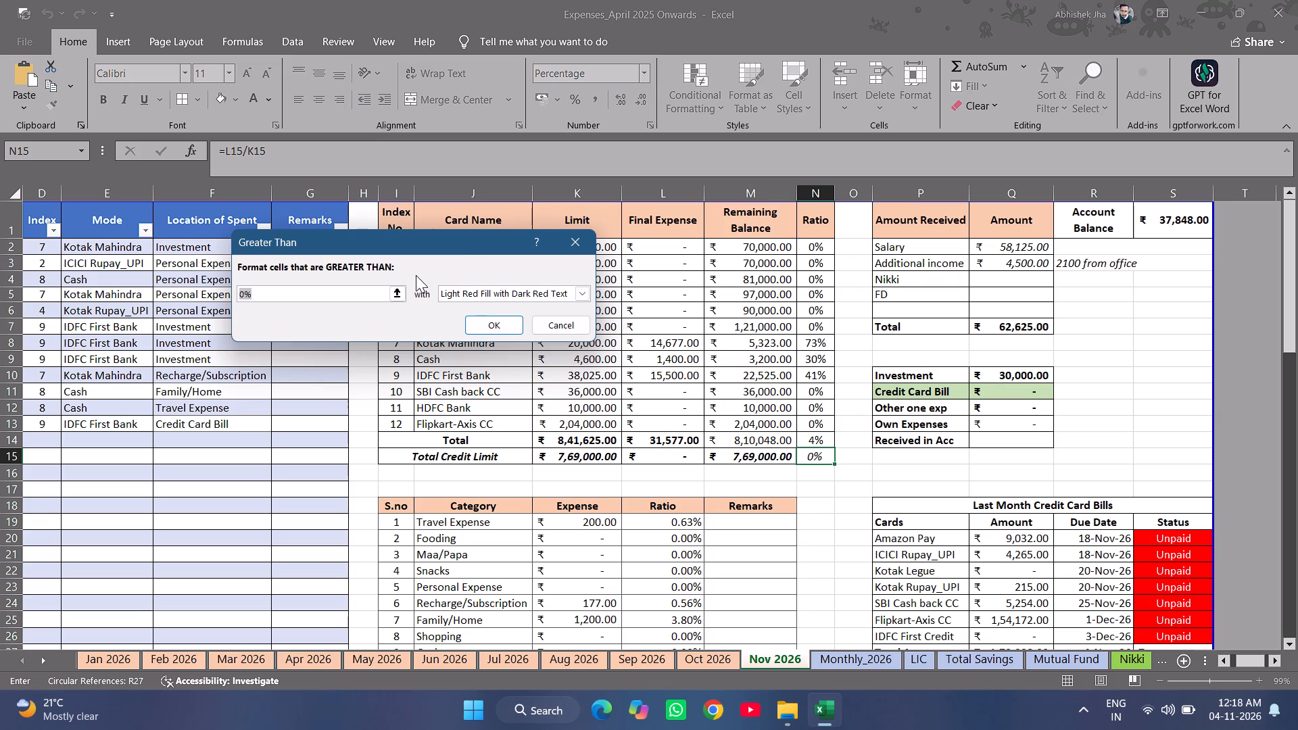
pyautogui.press('Left')
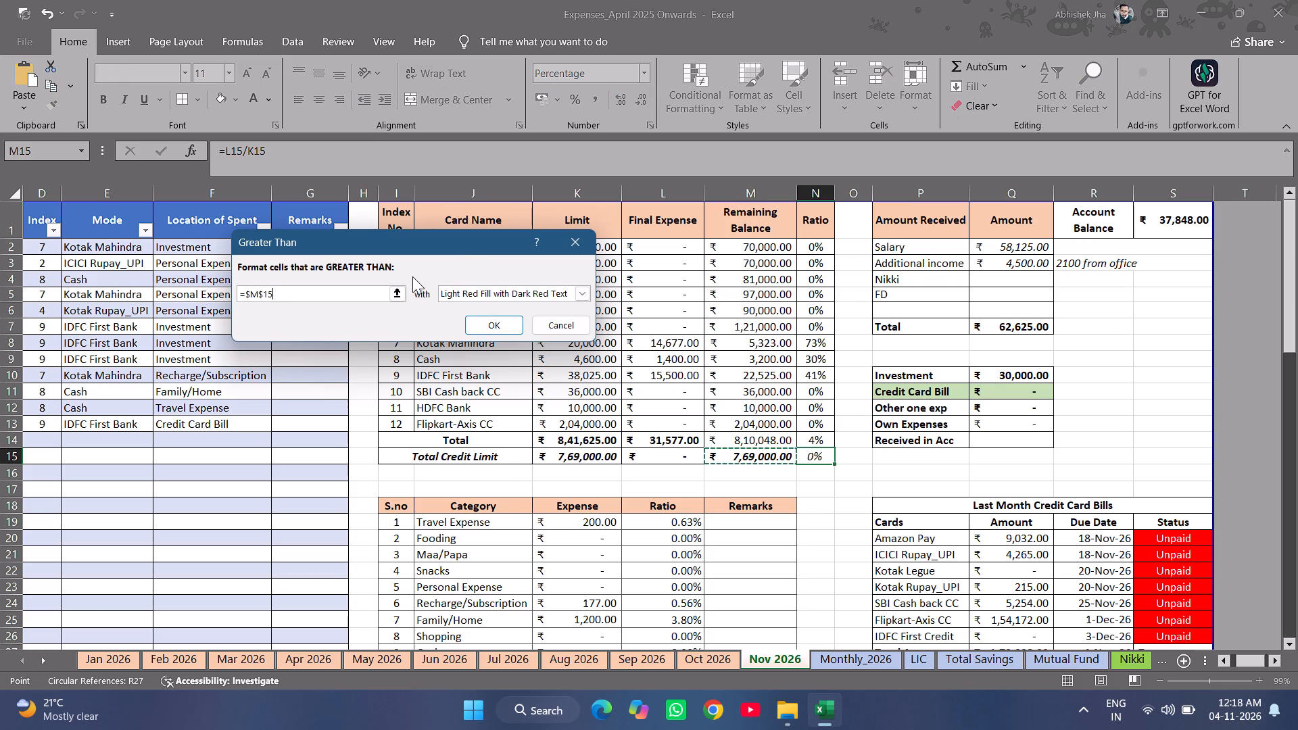
pyautogui.press('BackSpace')
pyautogui.press('BackSpace')
pyautogui.press('BackSpace')
pyautogui.press('BackSpace')
pyautogui.press('BackSpace')
pyautogui.press('BackSpace')
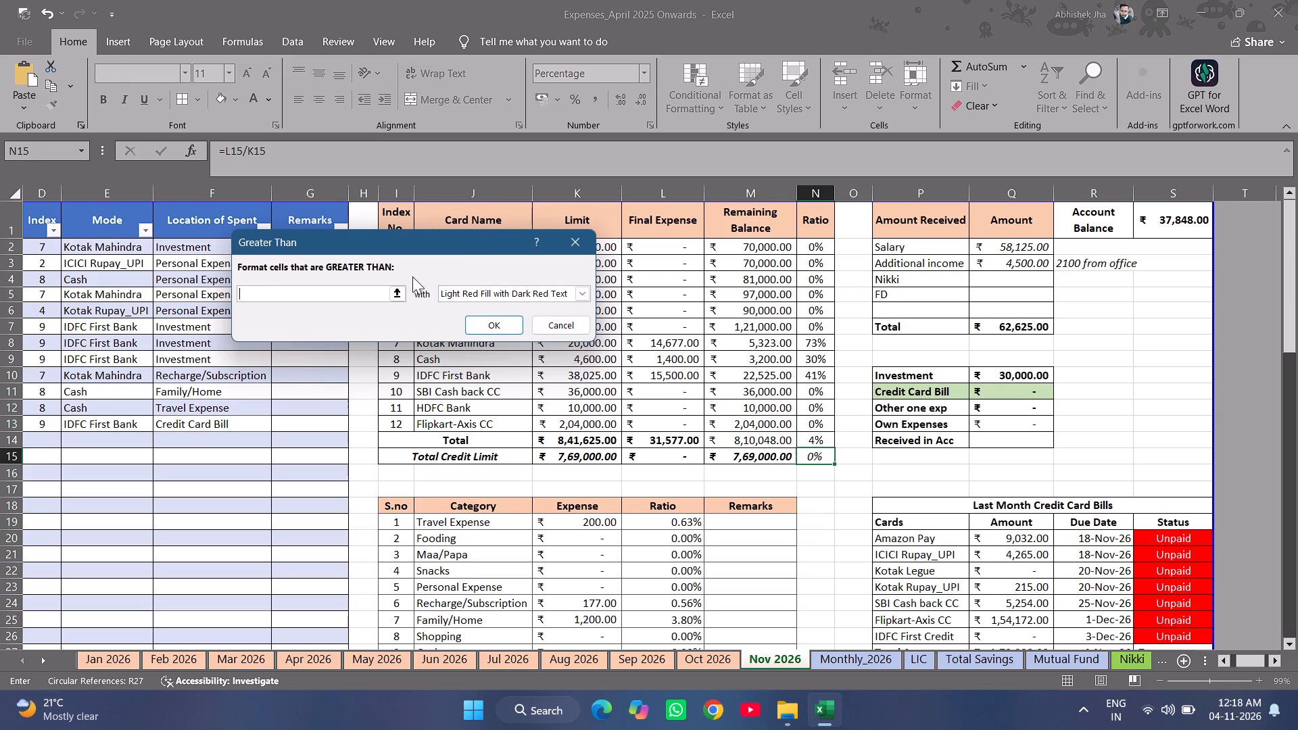
pyautogui.write('30%')
pyautogui.click(581, 299)
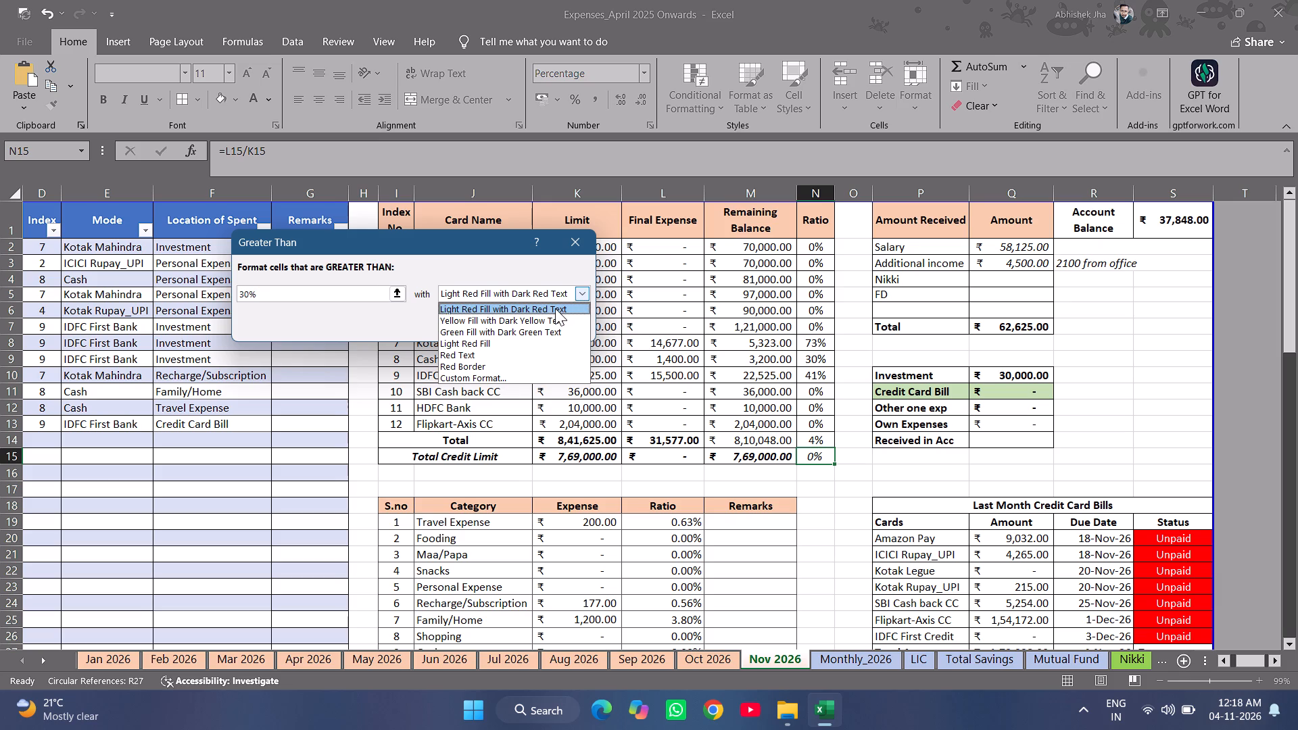
pyautogui.click(555, 308)
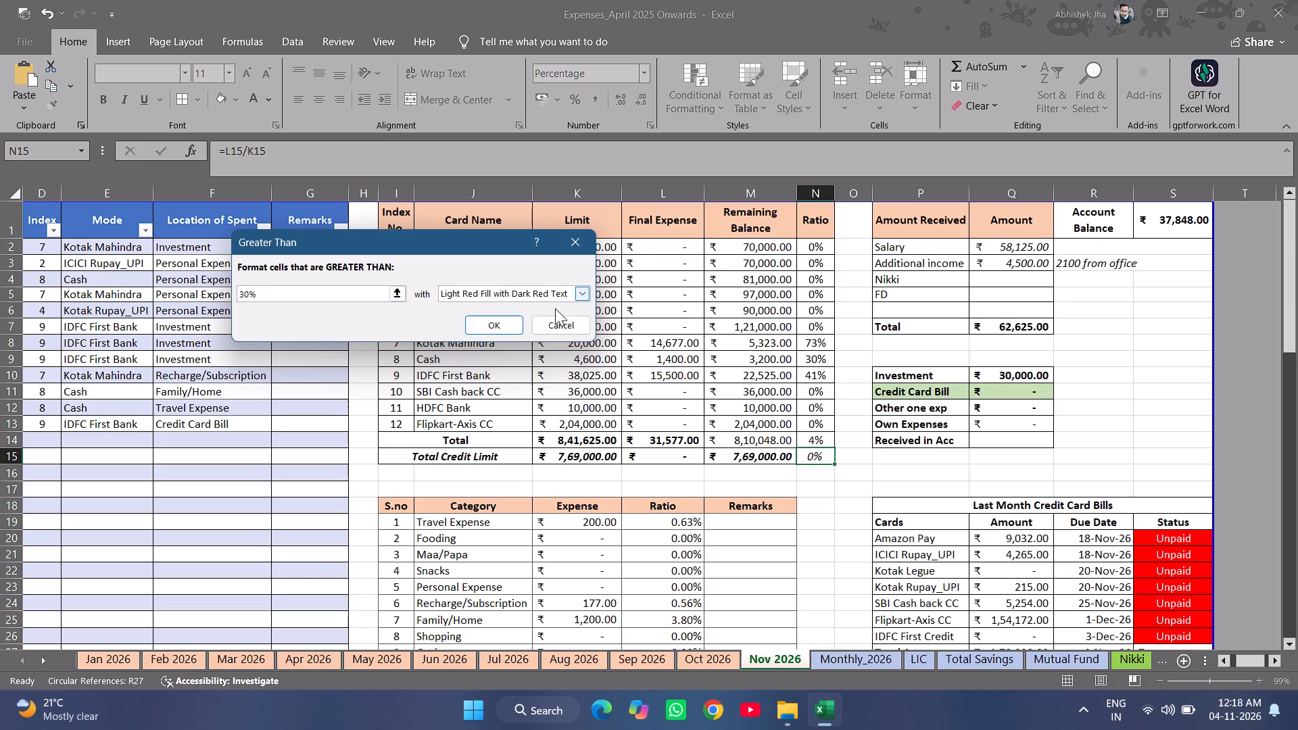
pyautogui.click(508, 321)
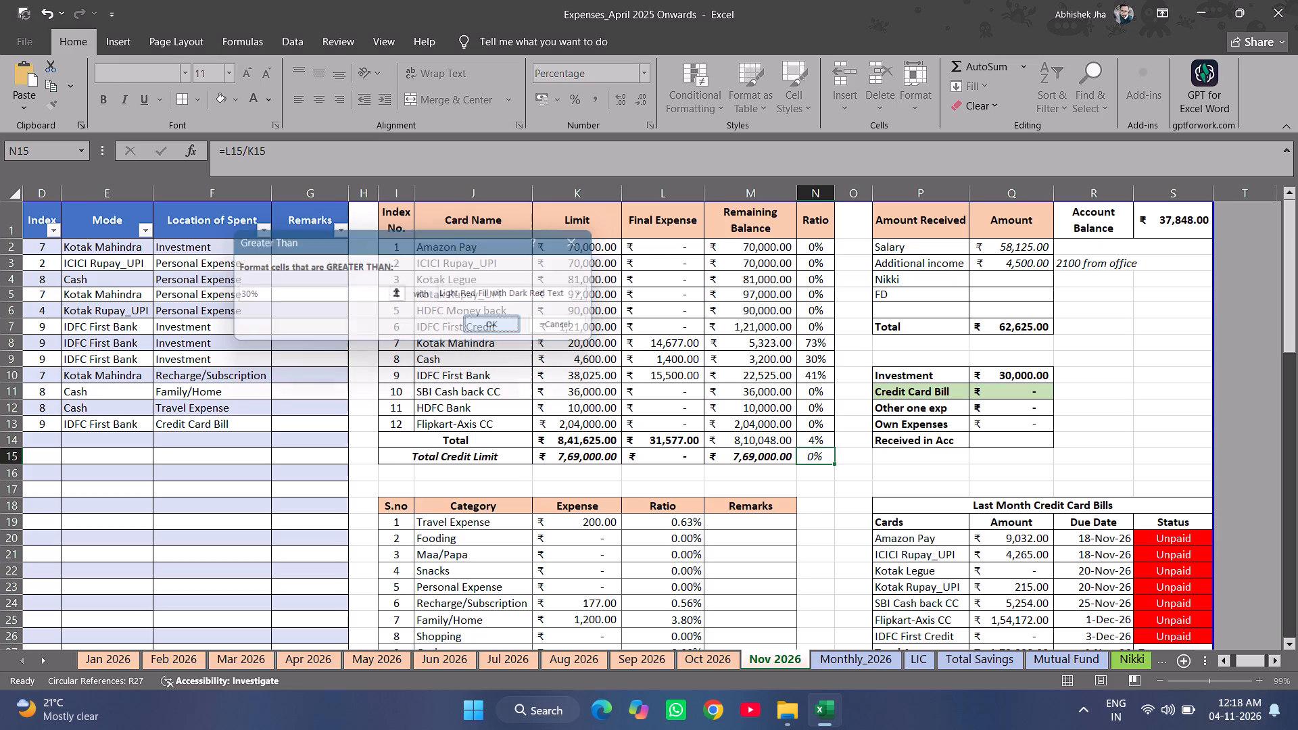
# Enter 500000 as the Total Credit Limit row's Final Expense to test the ratio highlight.
pyautogui.click(644, 447)
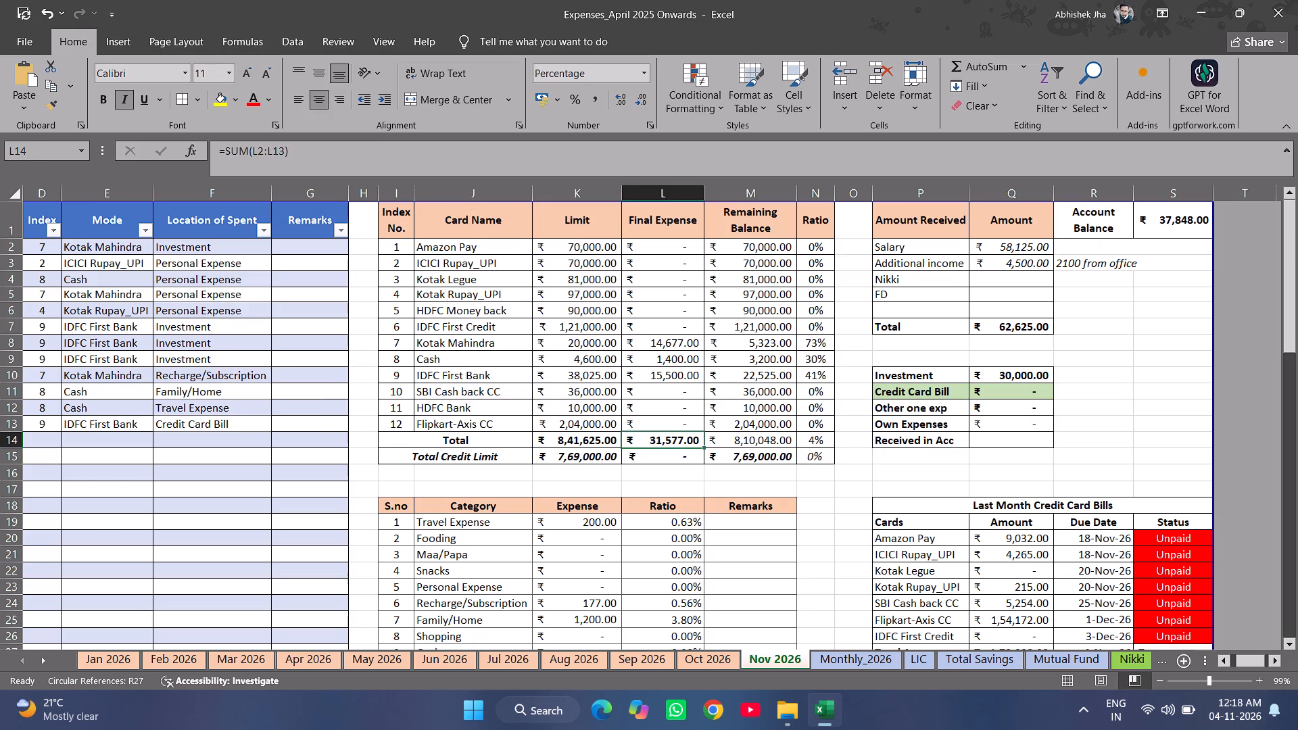
pyautogui.click(641, 454)
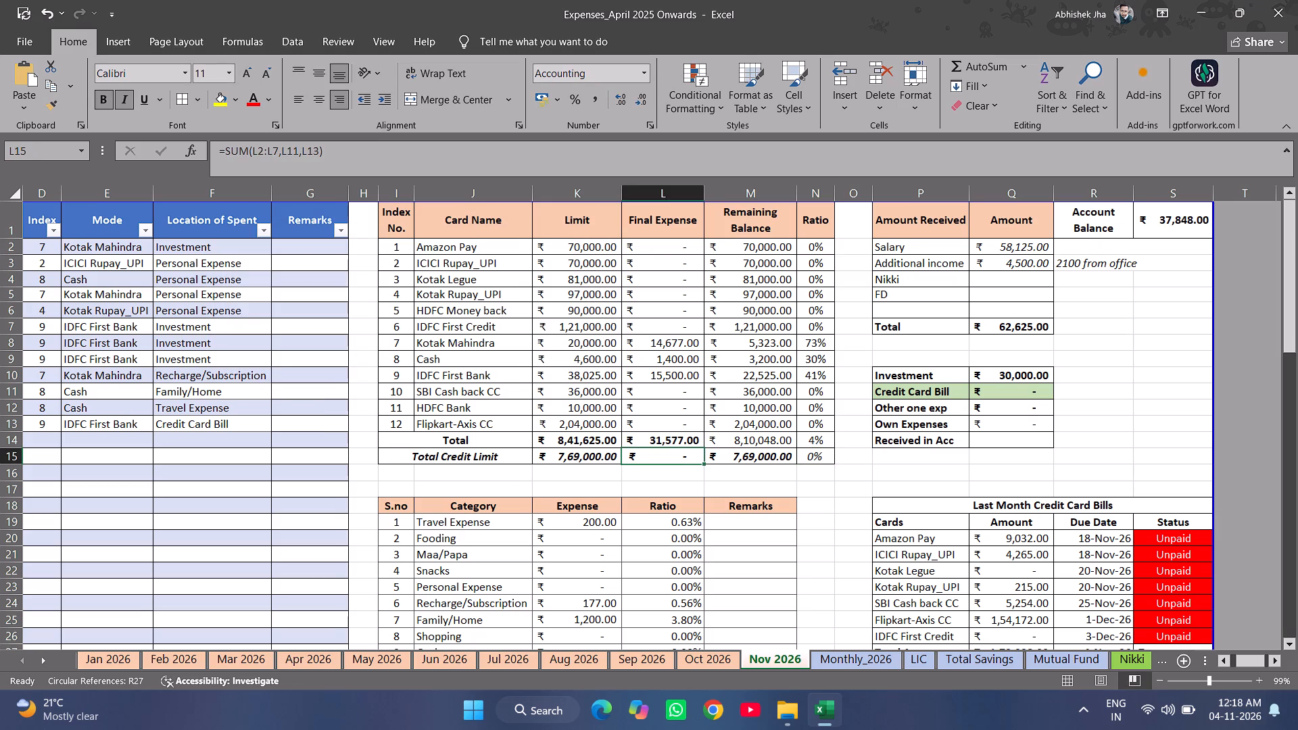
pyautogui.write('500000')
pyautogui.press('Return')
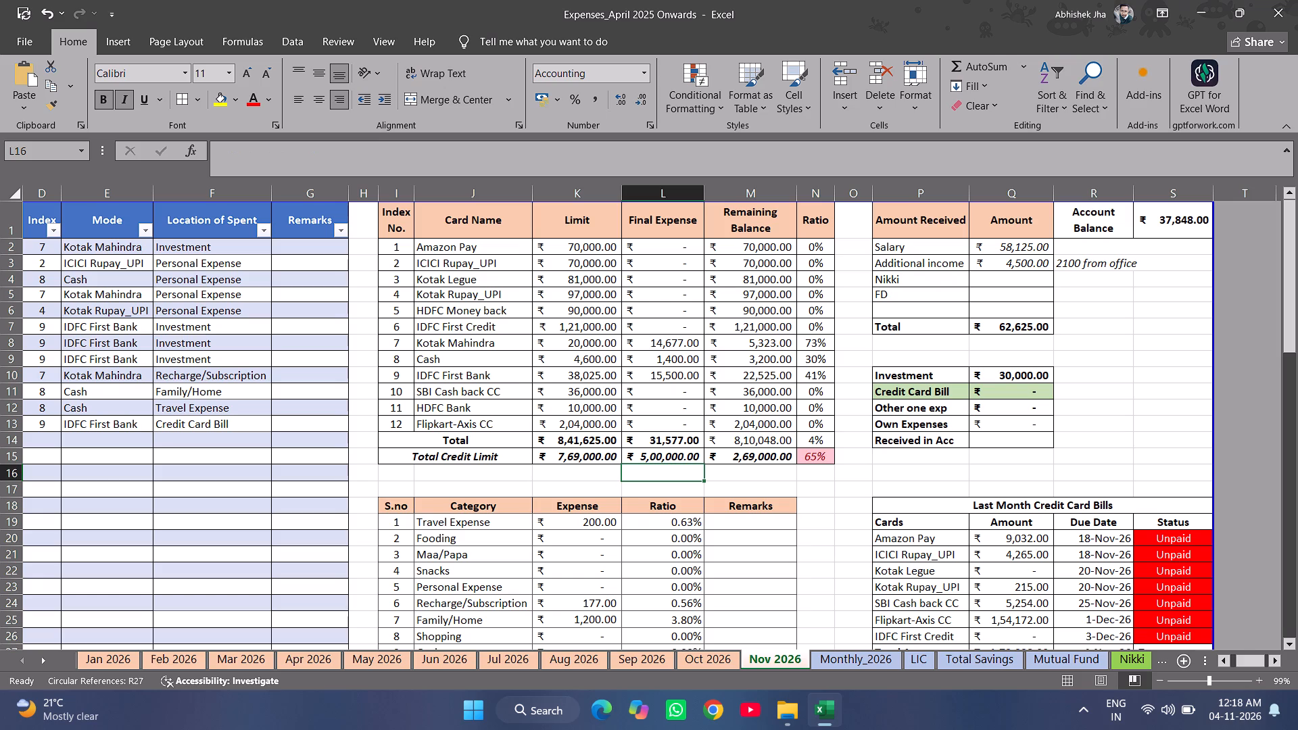
# Undo the 500000 test entry in the Total Credit Limit row's Final Expense.
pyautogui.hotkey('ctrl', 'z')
# Make the Total Credit Limit row's Ratio value bold and save the workbook.
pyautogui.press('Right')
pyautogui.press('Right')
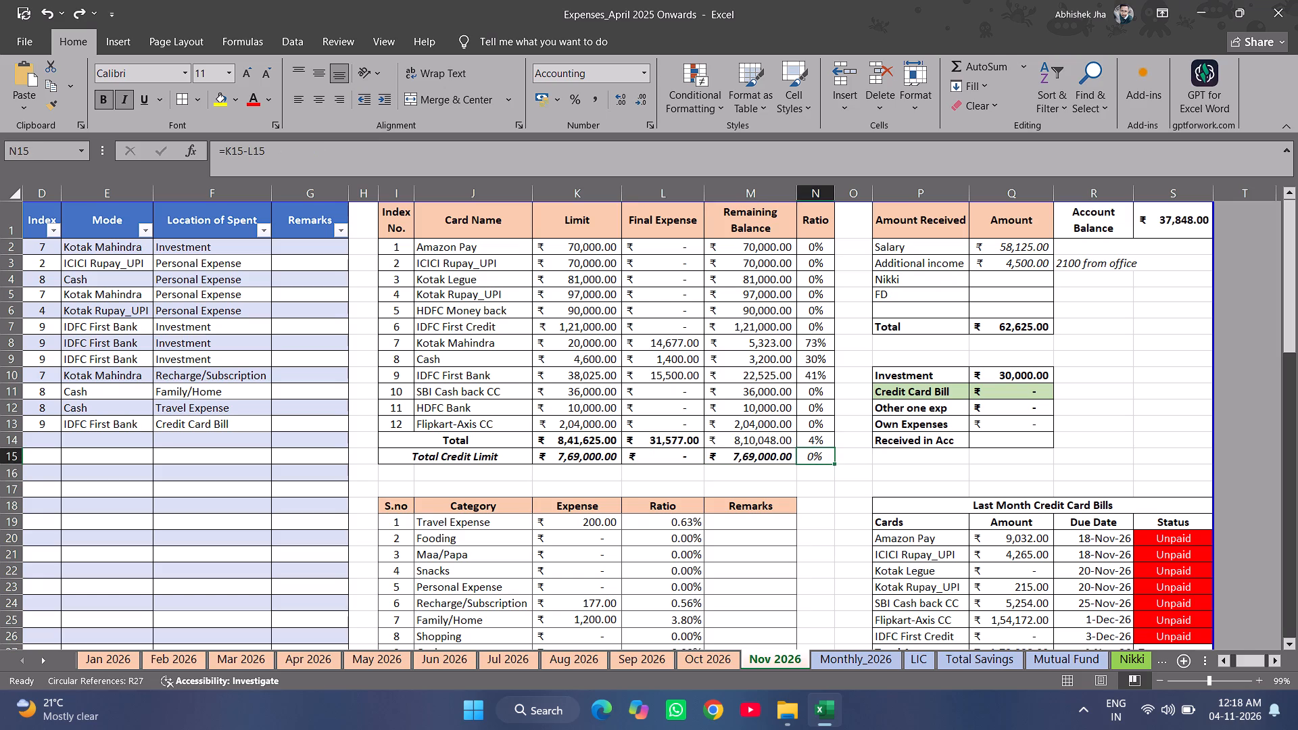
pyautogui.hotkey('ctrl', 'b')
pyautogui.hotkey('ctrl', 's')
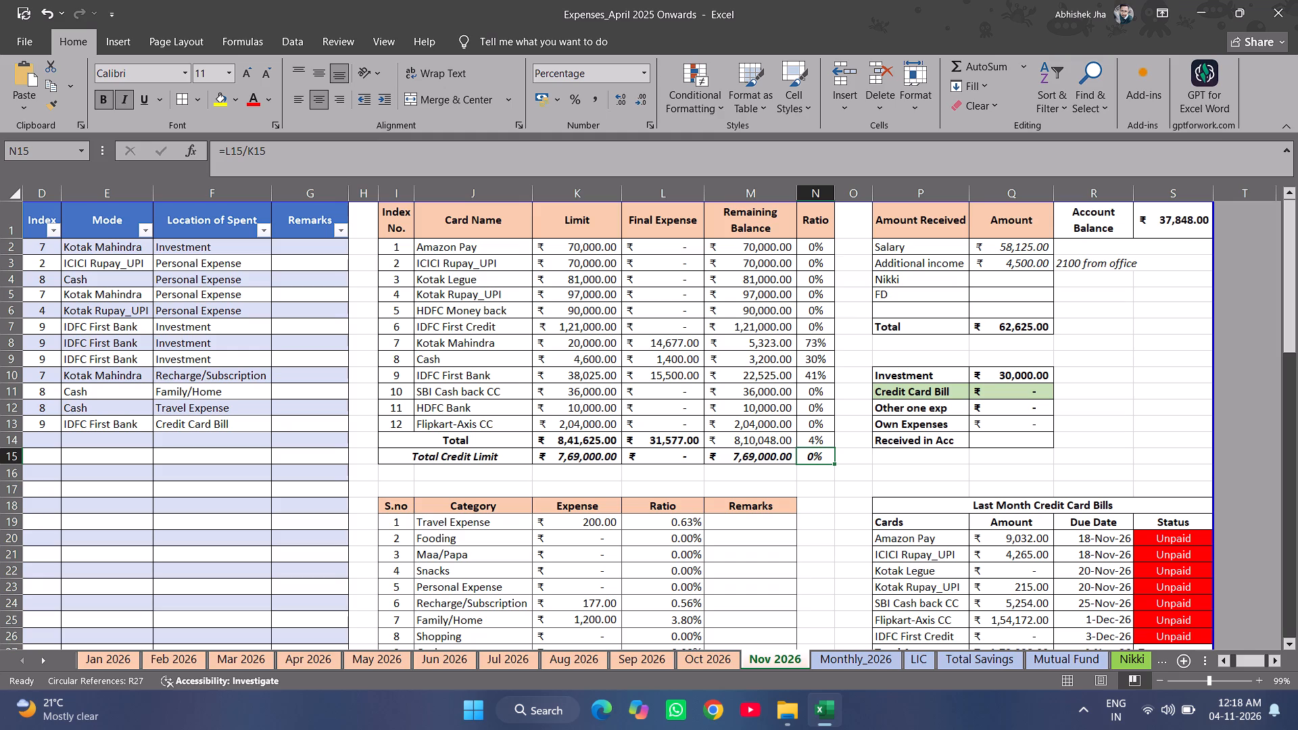
# Check the combined Limit of the Kotak Mahindra, Cash and IDFC First Bank rows.
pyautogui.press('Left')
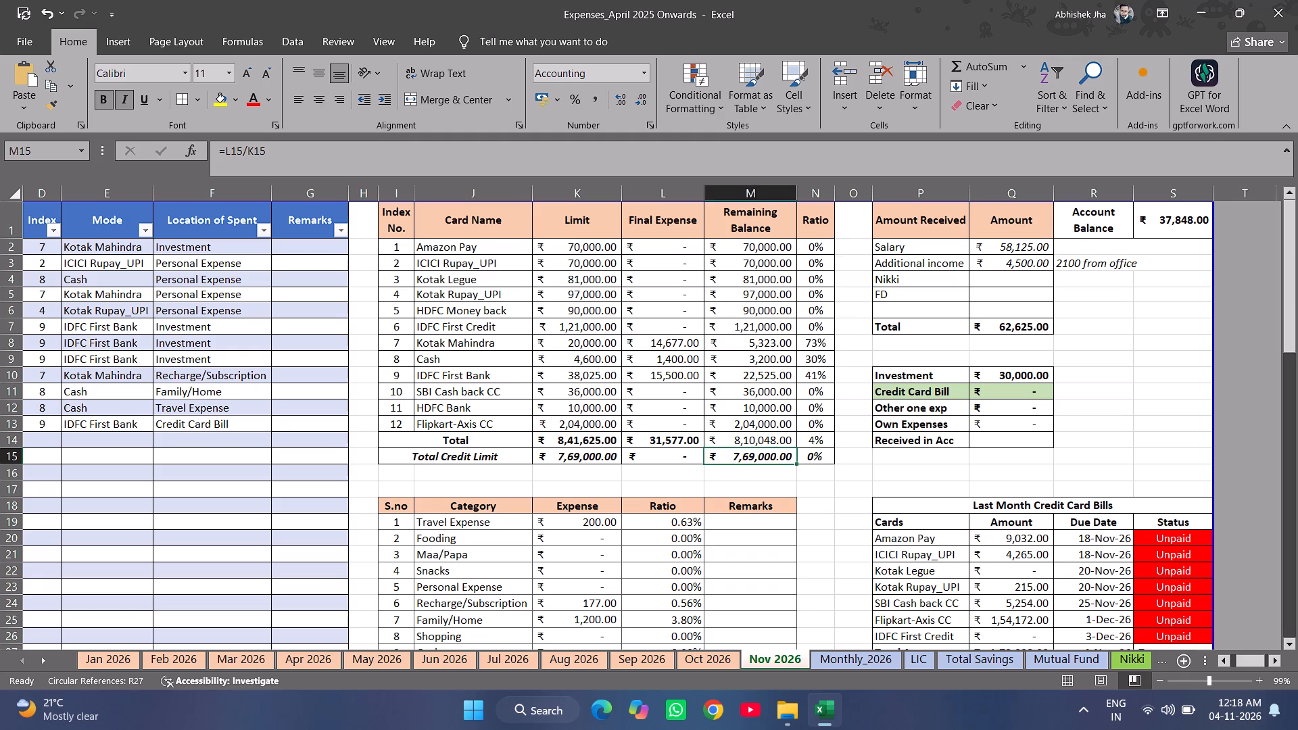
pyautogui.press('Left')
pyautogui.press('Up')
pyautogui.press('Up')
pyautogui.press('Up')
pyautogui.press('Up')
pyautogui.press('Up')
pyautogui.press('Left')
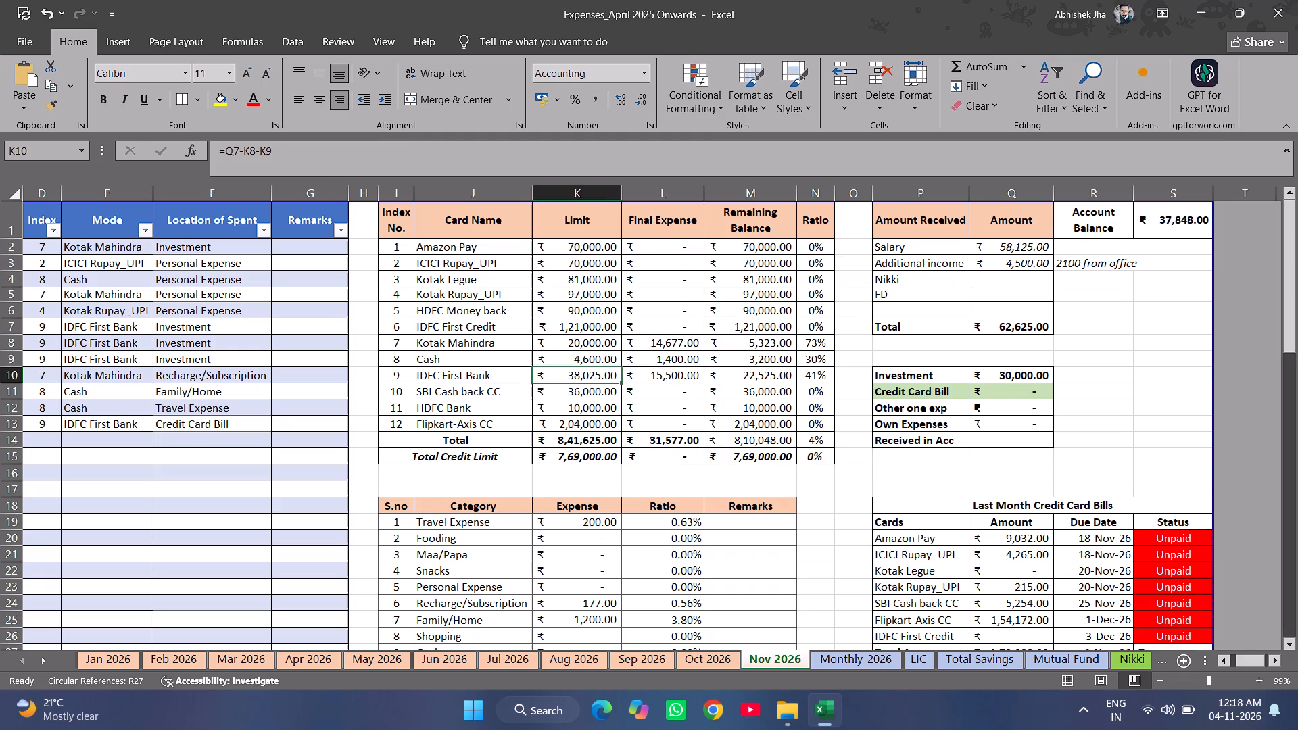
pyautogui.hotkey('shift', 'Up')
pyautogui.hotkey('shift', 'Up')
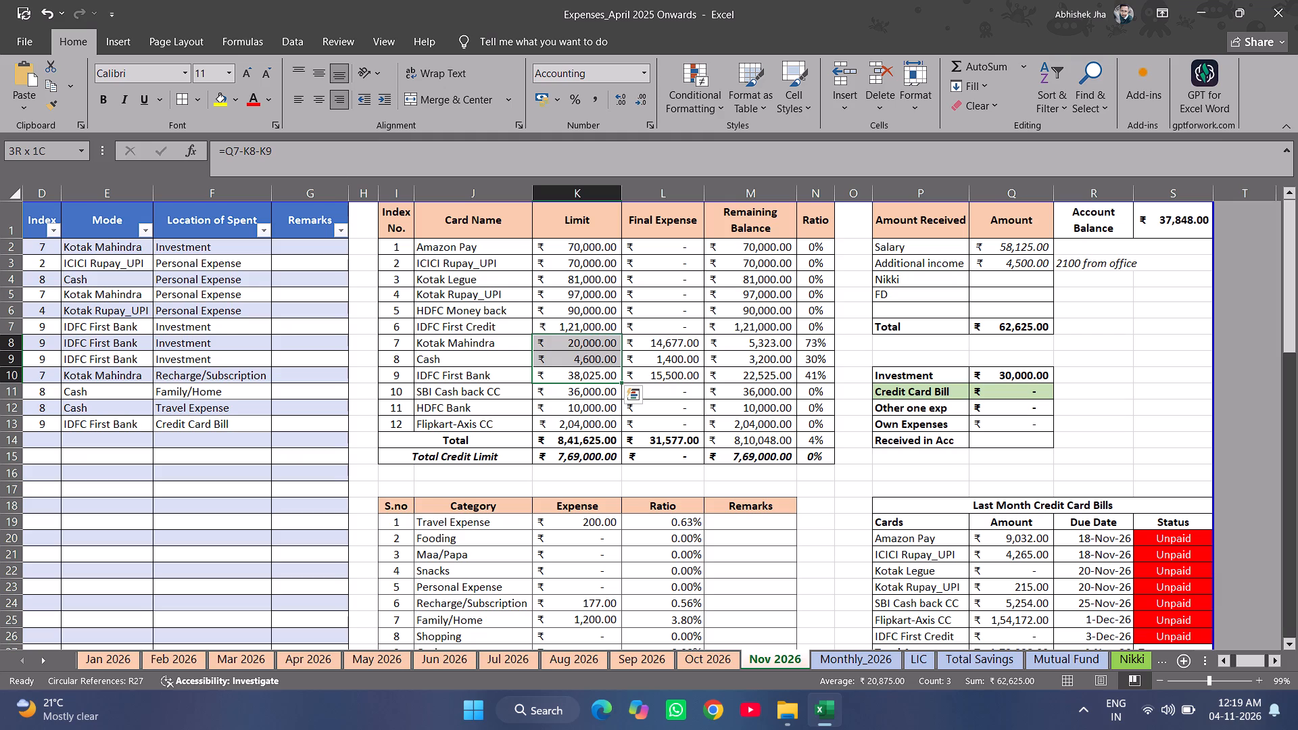
# Review the Nov 2026 expense entries, including the Mobile Recharge-Secondary and Credit Card Bills amounts.
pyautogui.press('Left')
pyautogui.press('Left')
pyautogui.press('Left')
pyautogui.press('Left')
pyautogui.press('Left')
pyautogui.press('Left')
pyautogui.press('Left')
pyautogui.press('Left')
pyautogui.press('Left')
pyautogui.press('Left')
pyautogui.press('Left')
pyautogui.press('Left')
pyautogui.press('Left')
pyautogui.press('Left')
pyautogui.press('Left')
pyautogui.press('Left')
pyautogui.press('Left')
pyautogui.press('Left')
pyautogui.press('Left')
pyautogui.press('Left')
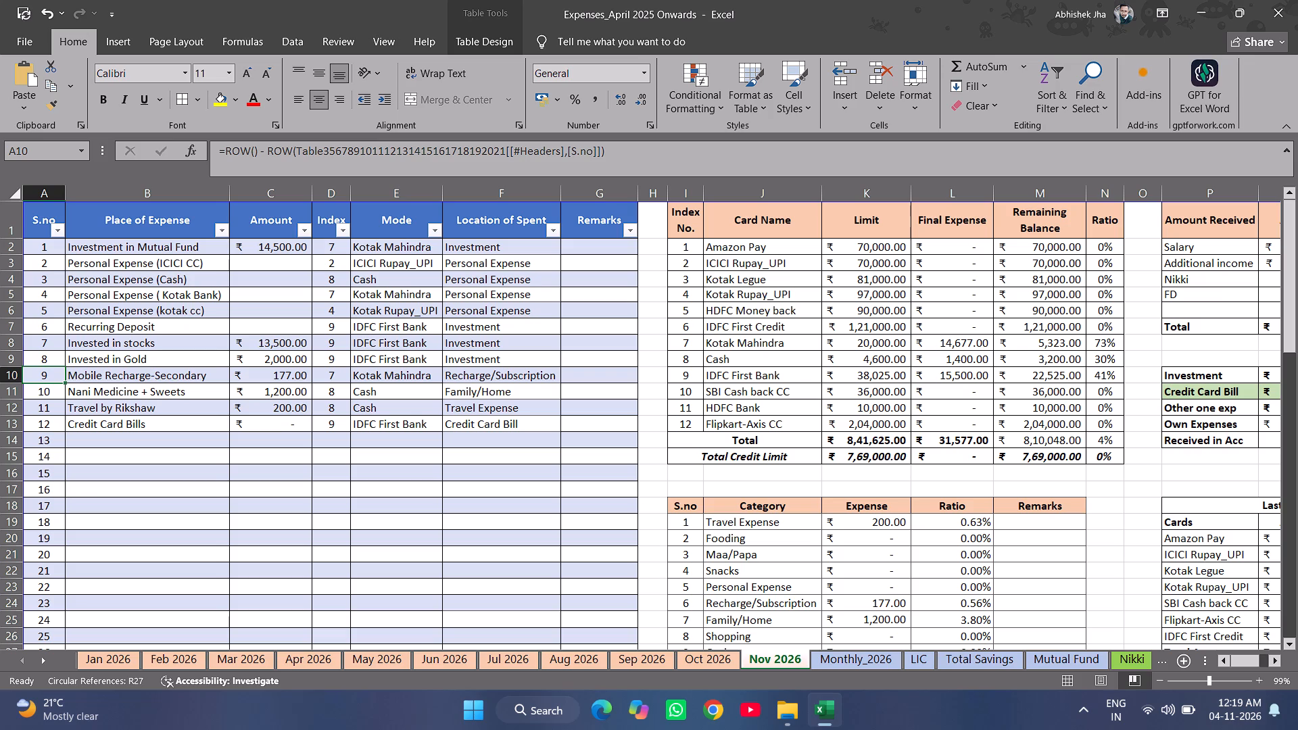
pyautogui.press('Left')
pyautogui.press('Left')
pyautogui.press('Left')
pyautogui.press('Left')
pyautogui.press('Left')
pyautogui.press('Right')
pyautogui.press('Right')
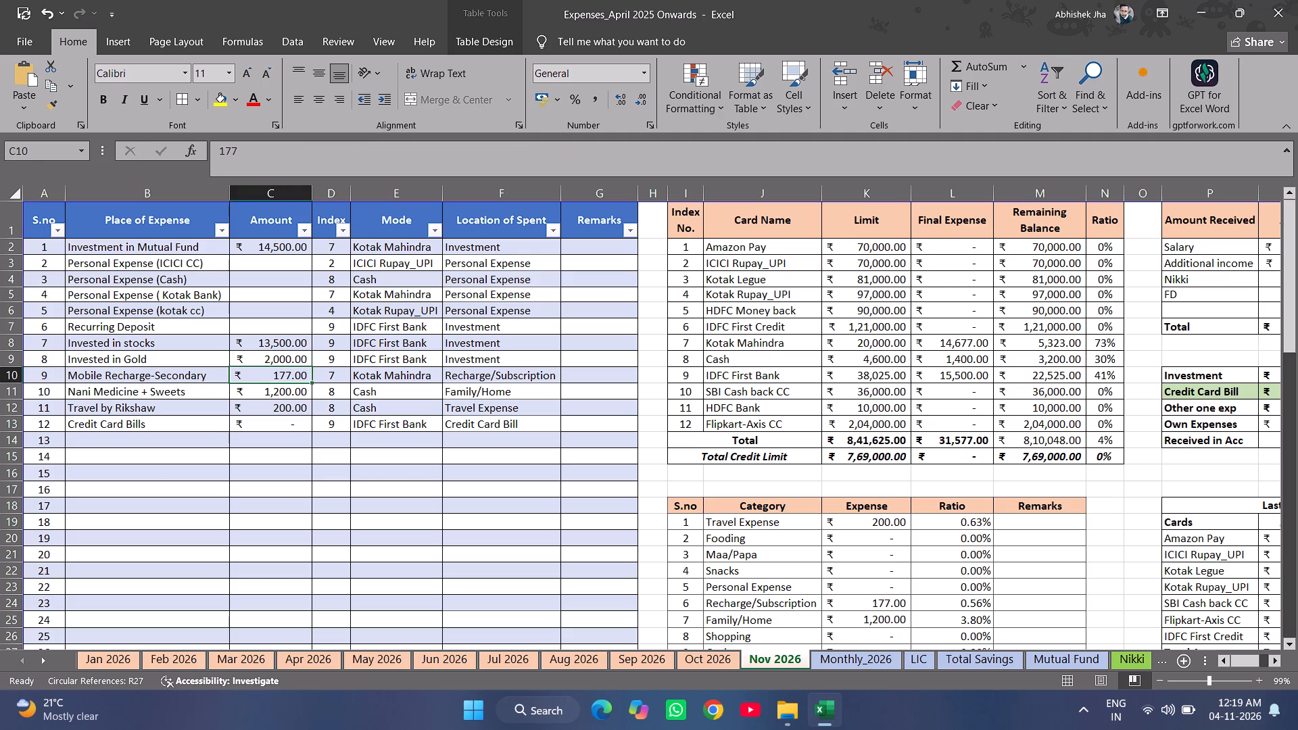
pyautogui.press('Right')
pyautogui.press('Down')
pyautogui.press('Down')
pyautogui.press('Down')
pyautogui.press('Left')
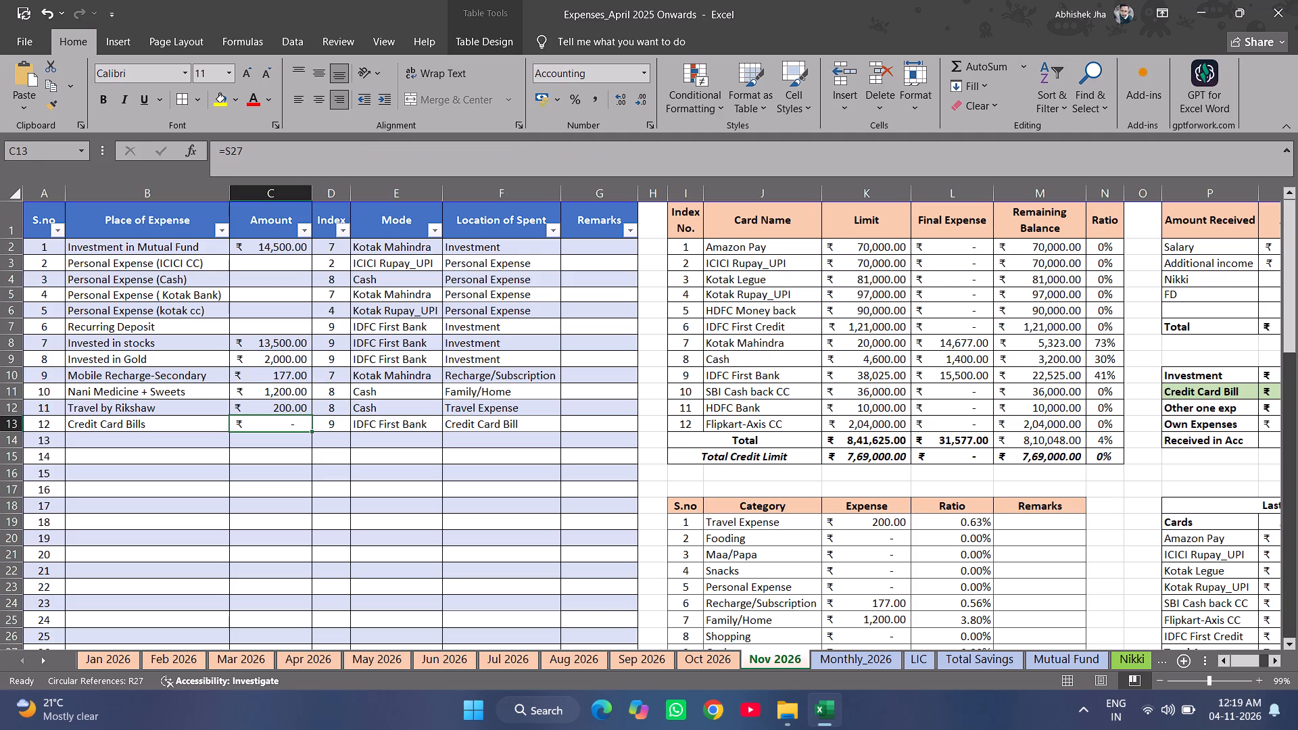
# Save the expenses workbook.
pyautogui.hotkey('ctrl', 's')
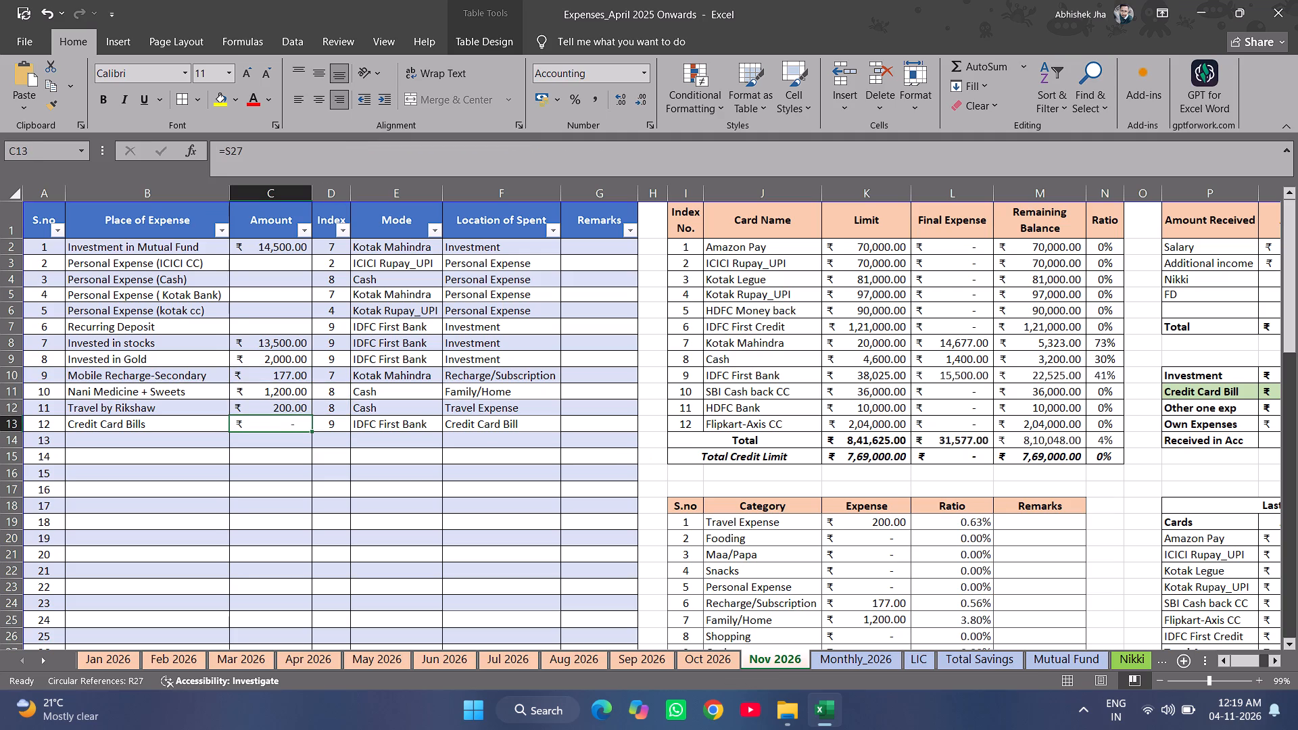
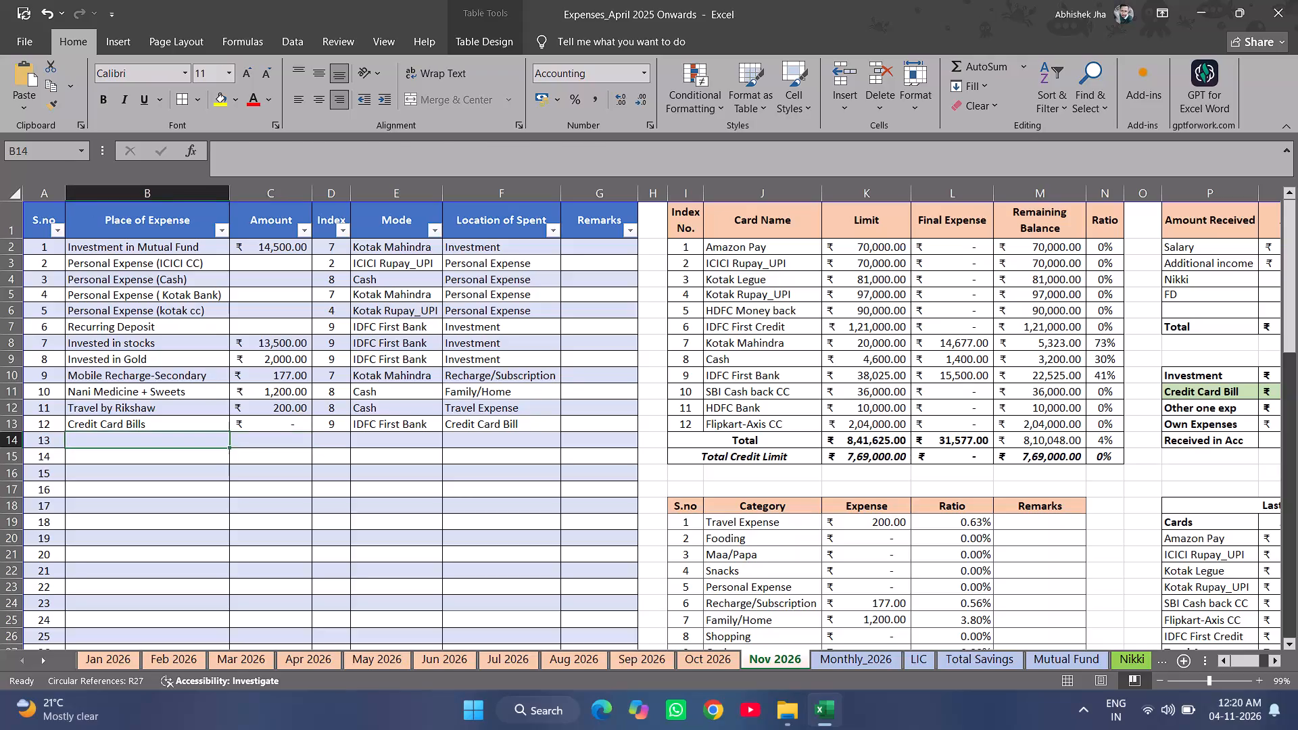
# Save the expenses workbook.
pyautogui.press('Left')
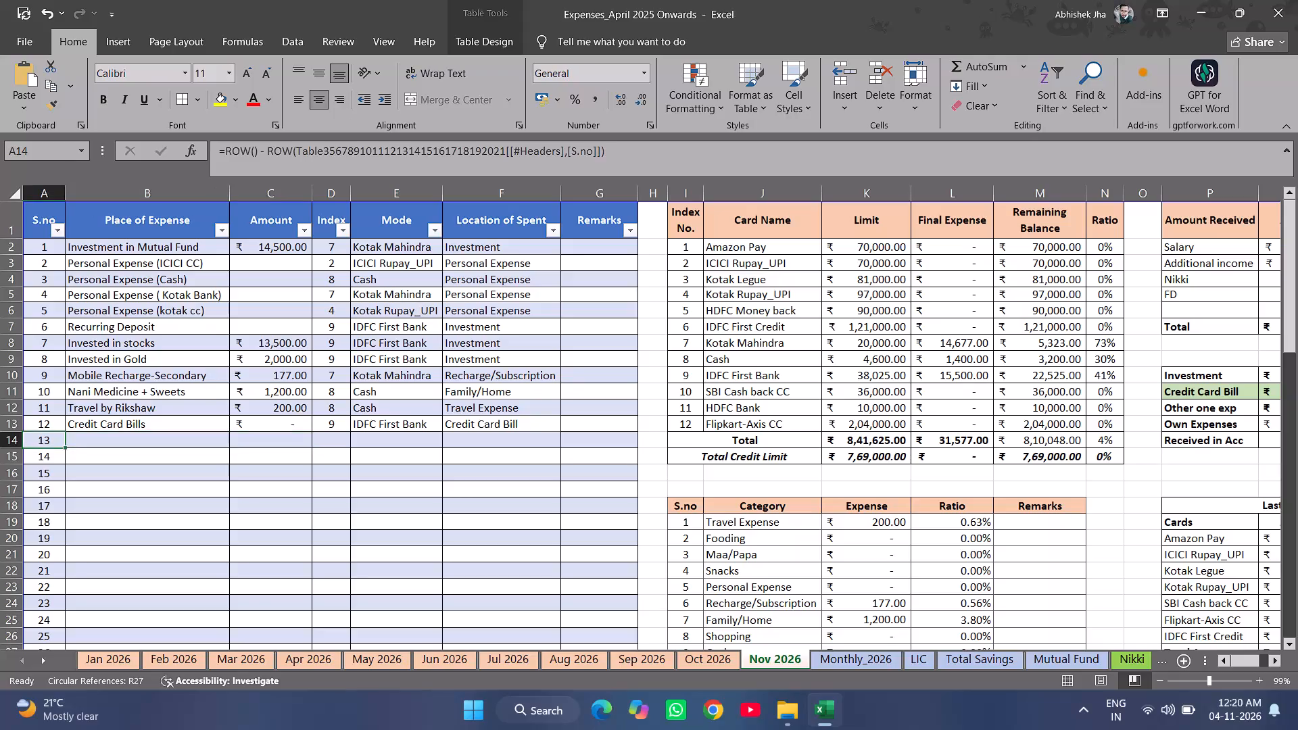
pyautogui.press('Up')
pyautogui.hotkey('ctrl', 's')
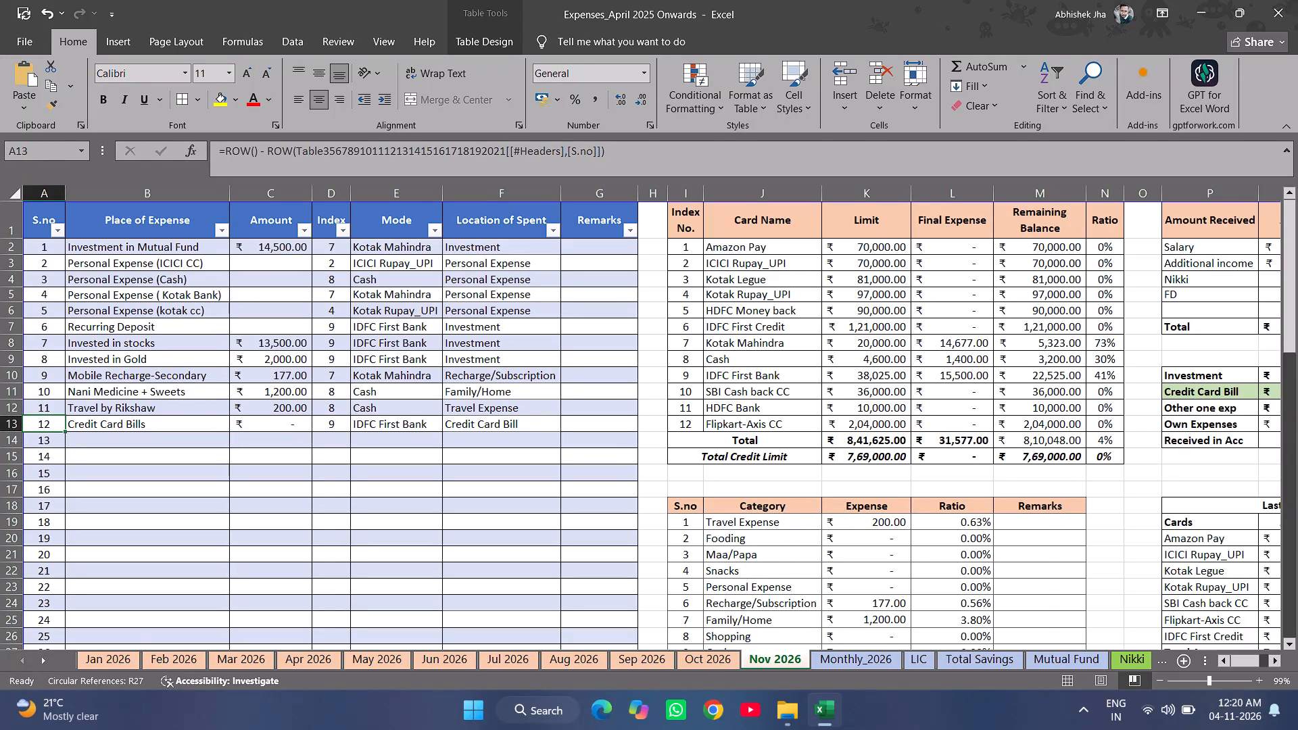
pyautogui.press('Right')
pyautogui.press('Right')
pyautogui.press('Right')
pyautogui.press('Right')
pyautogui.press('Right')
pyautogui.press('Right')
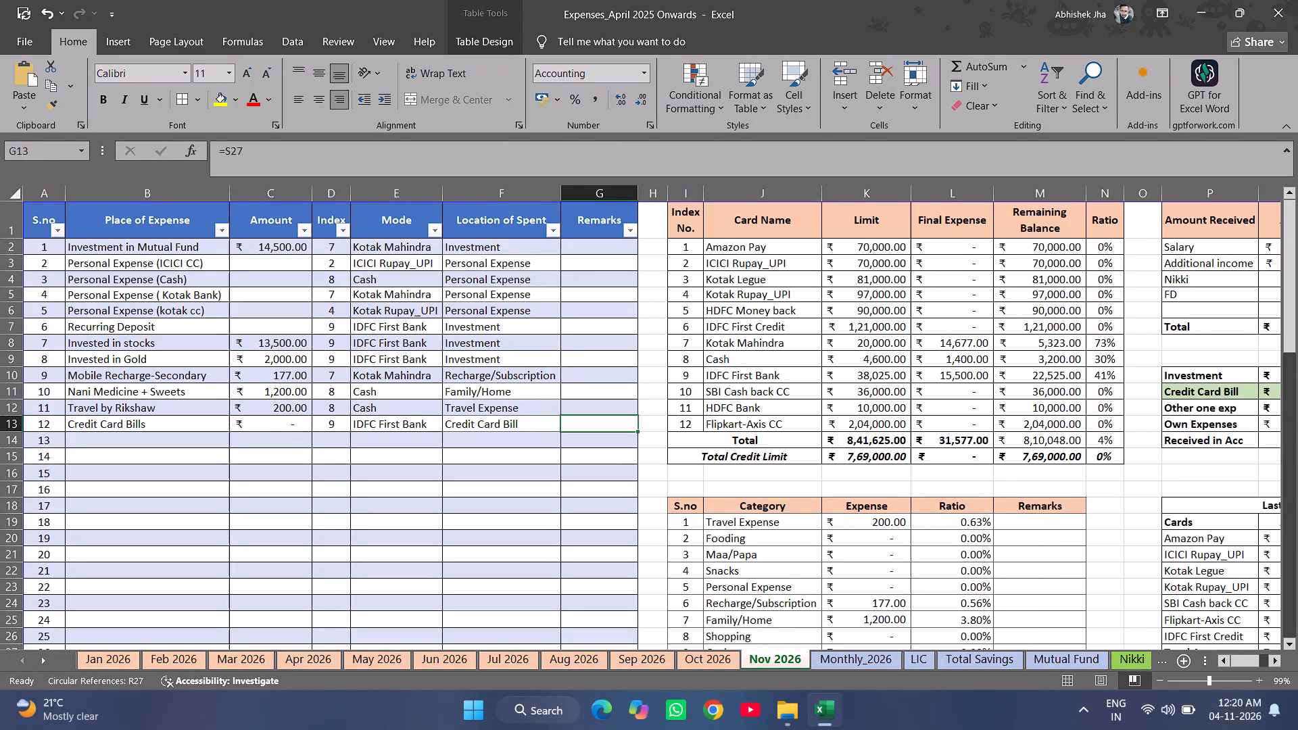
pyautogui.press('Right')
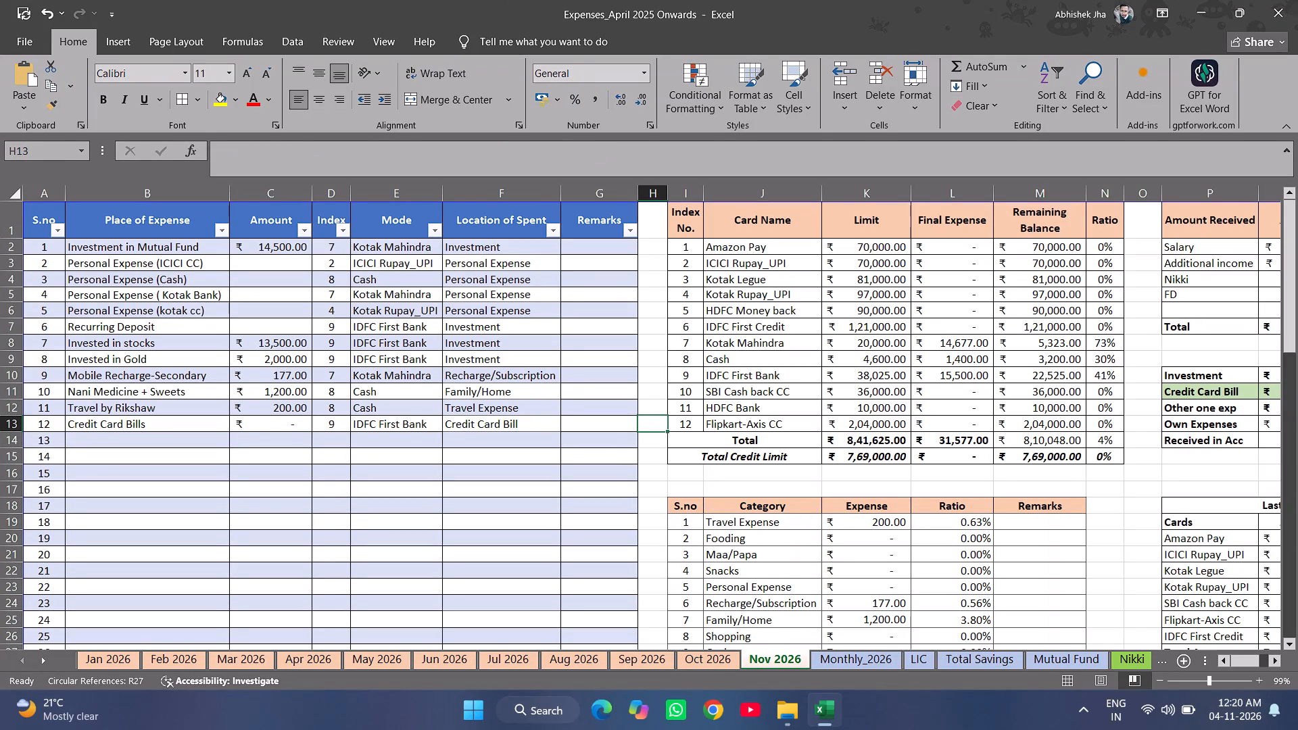
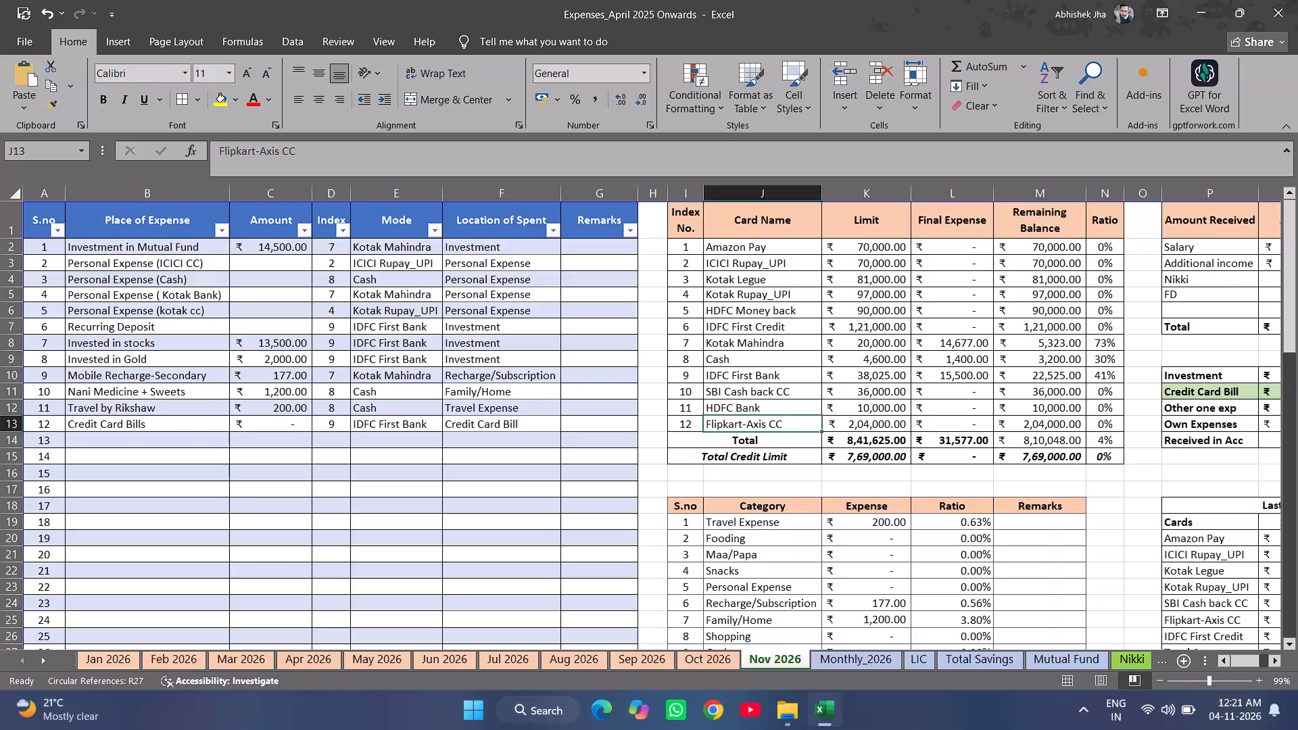
# Review the Nov 2026 card limits, amounts received, account balance and last month's credit card bills.
pyautogui.press('Right')
pyautogui.press('Right')
pyautogui.press('Right')
pyautogui.press('Right')
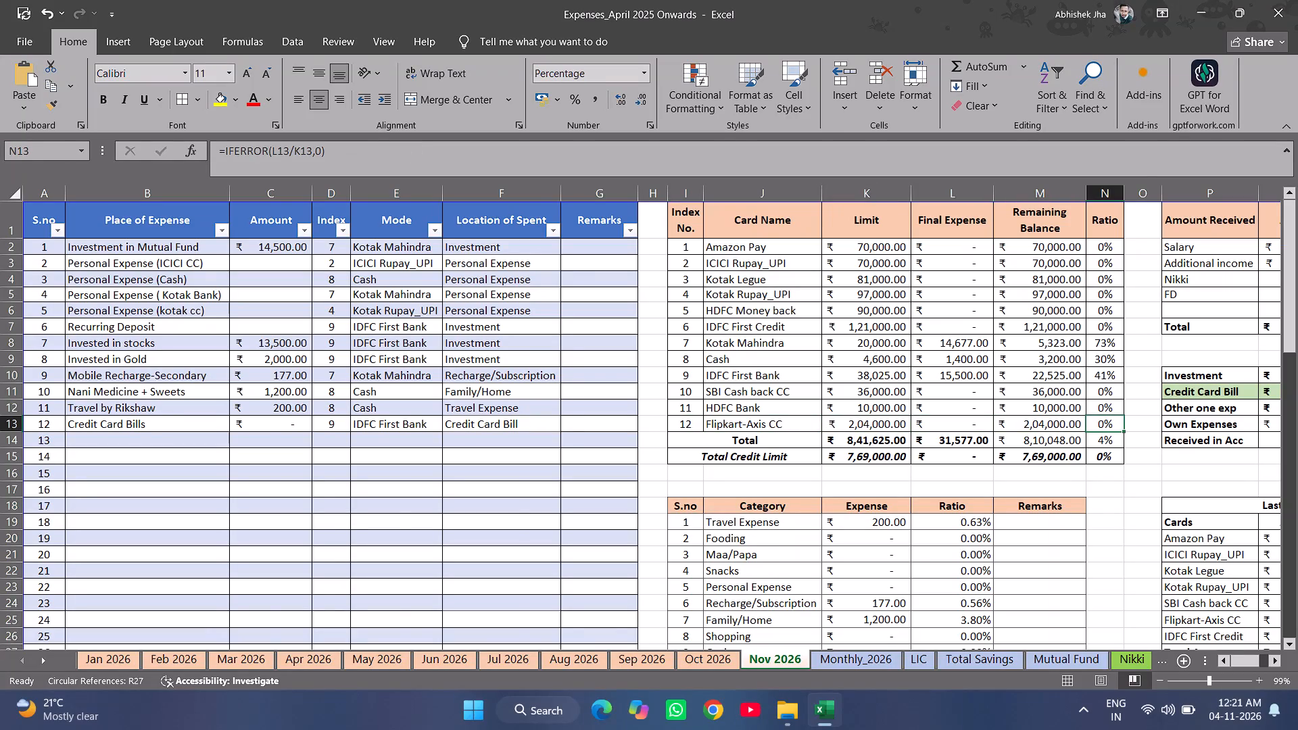
pyautogui.press('Right')
pyautogui.press('Right')
pyautogui.press('Right')
pyautogui.press('Right')
pyautogui.press('Right')
pyautogui.press('Right')
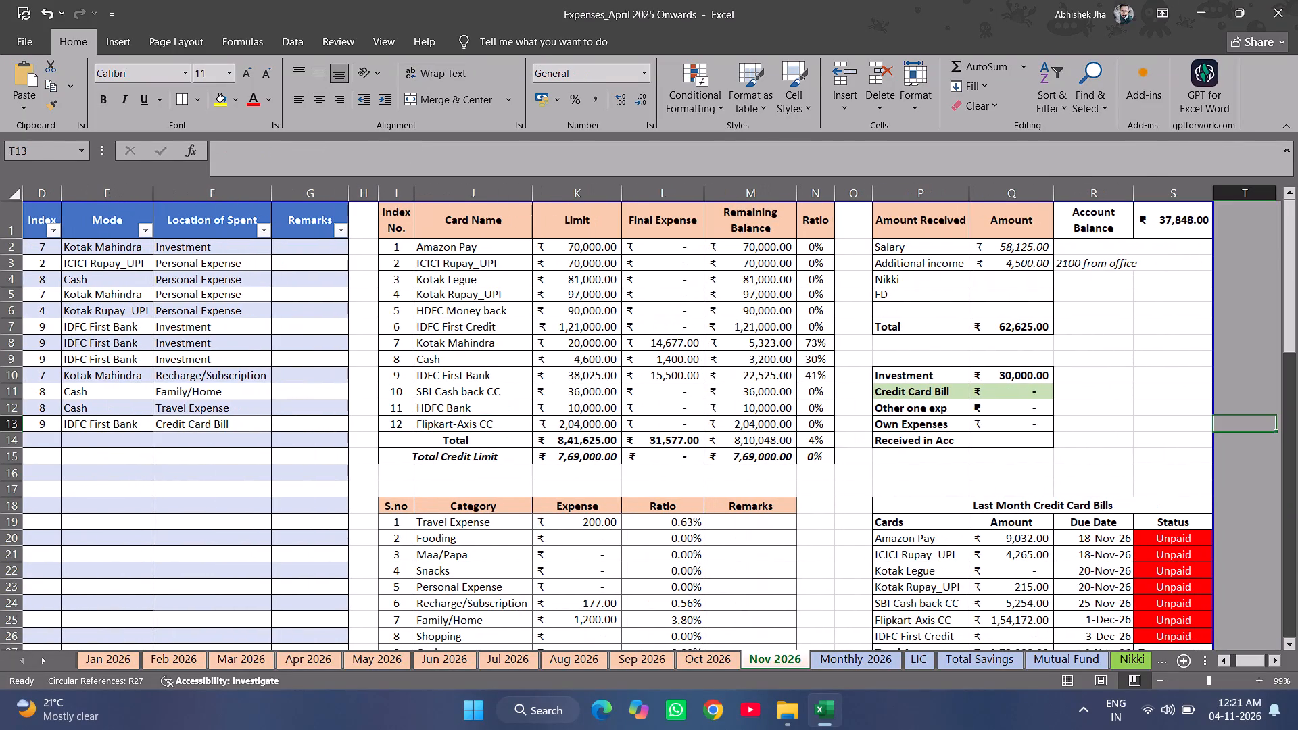
pyautogui.press('Up')
pyautogui.press('Up')
pyautogui.press('Up')
pyautogui.press('Up')
pyautogui.press('Up')
pyautogui.press('Up')
pyautogui.press('Up')
pyautogui.press('Up')
pyautogui.press('Up')
pyautogui.press('Up')
pyautogui.press('Left')
pyautogui.press('Left')
pyautogui.press('Left')
pyautogui.press('Left')
pyautogui.press('Left')
pyautogui.press('Left')
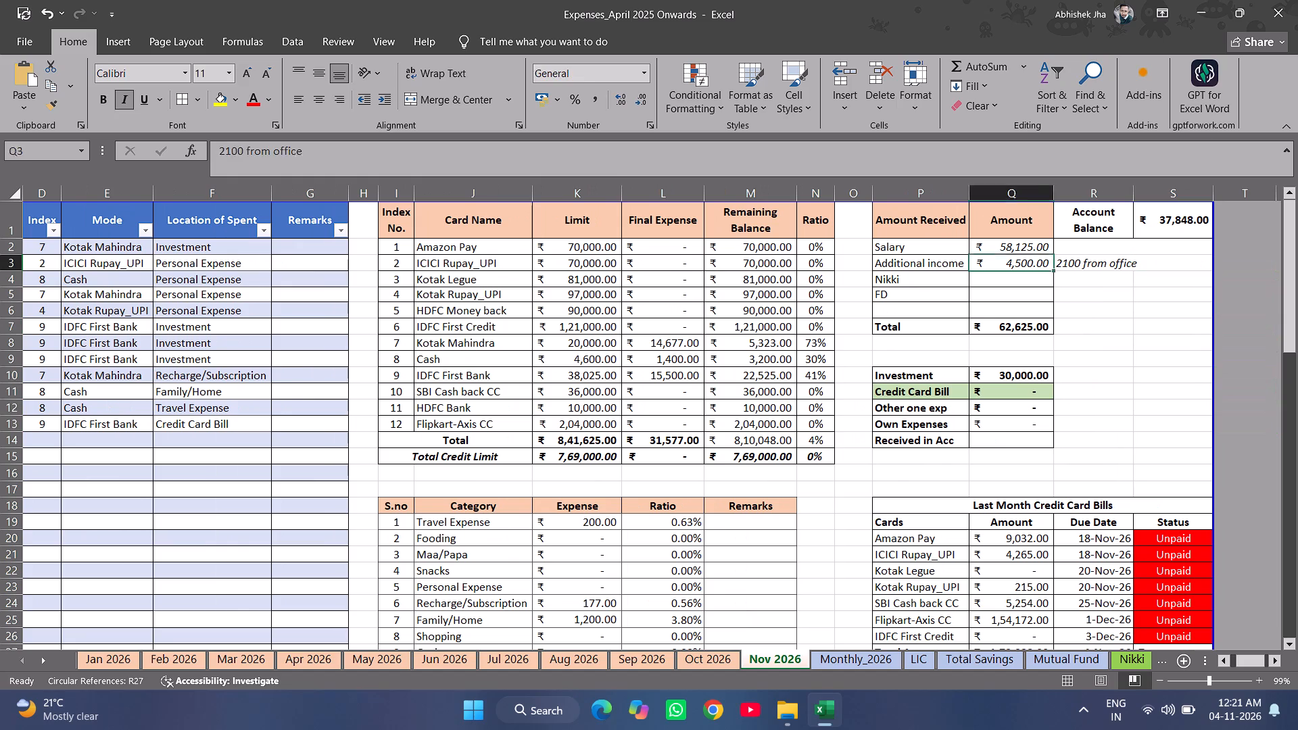
# Look back over the Nov 2026 expense table, from its first entries down through the empty numbered rows.
pyautogui.press('Left')
pyautogui.press('Left')
pyautogui.press('Left')
pyautogui.press('Left')
pyautogui.press('Left')
pyautogui.press('Left')
pyautogui.press('Left')
pyautogui.press('Left')
pyautogui.press('Left')
pyautogui.press('Left')
pyautogui.press('Left')
pyautogui.press('Left')
pyautogui.press('Left')
pyautogui.press('Left')
pyautogui.press('Left')
pyautogui.press('Left')
pyautogui.press('Left')
pyautogui.press('Left')
pyautogui.press('Left')
pyautogui.press('Left')
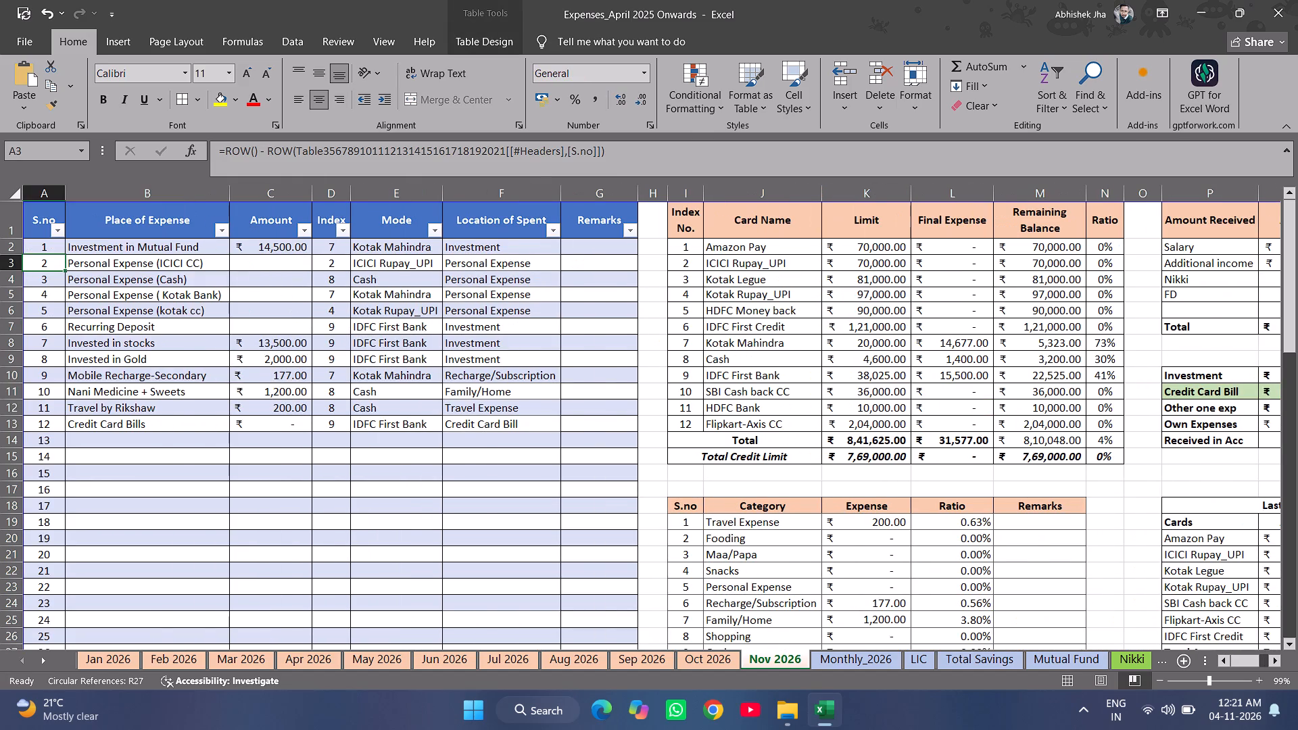
pyautogui.press('Down')
pyautogui.press('Down')
pyautogui.press('Down')
pyautogui.press('Down')
pyautogui.press('Down')
pyautogui.press('Down')
pyautogui.press('Down')
pyautogui.press('Down')
pyautogui.press('Down')
pyautogui.press('Down')
pyautogui.press('Down')
pyautogui.press('Down')
pyautogui.press('Down')
pyautogui.press('Down')
pyautogui.press('Down')
pyautogui.press('Down')
pyautogui.press('Down')
pyautogui.press('Down')
pyautogui.press('Down')
pyautogui.press('Down')
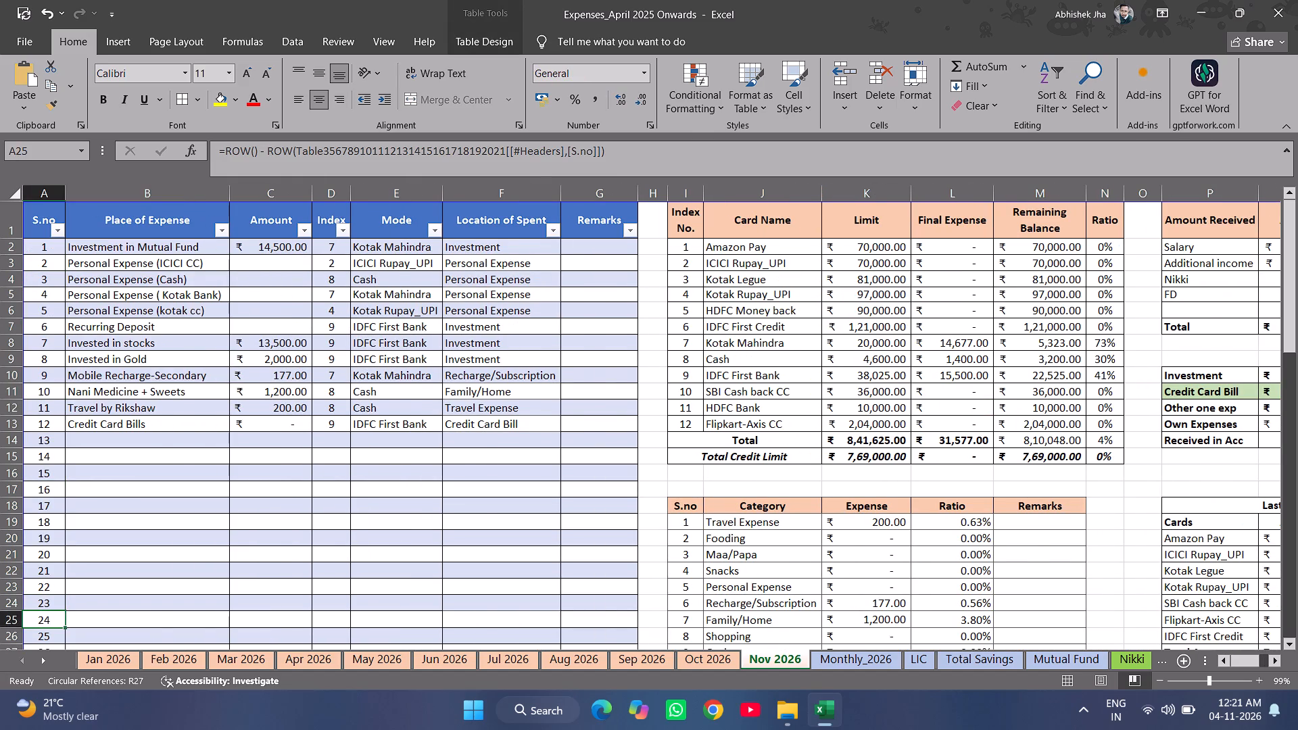
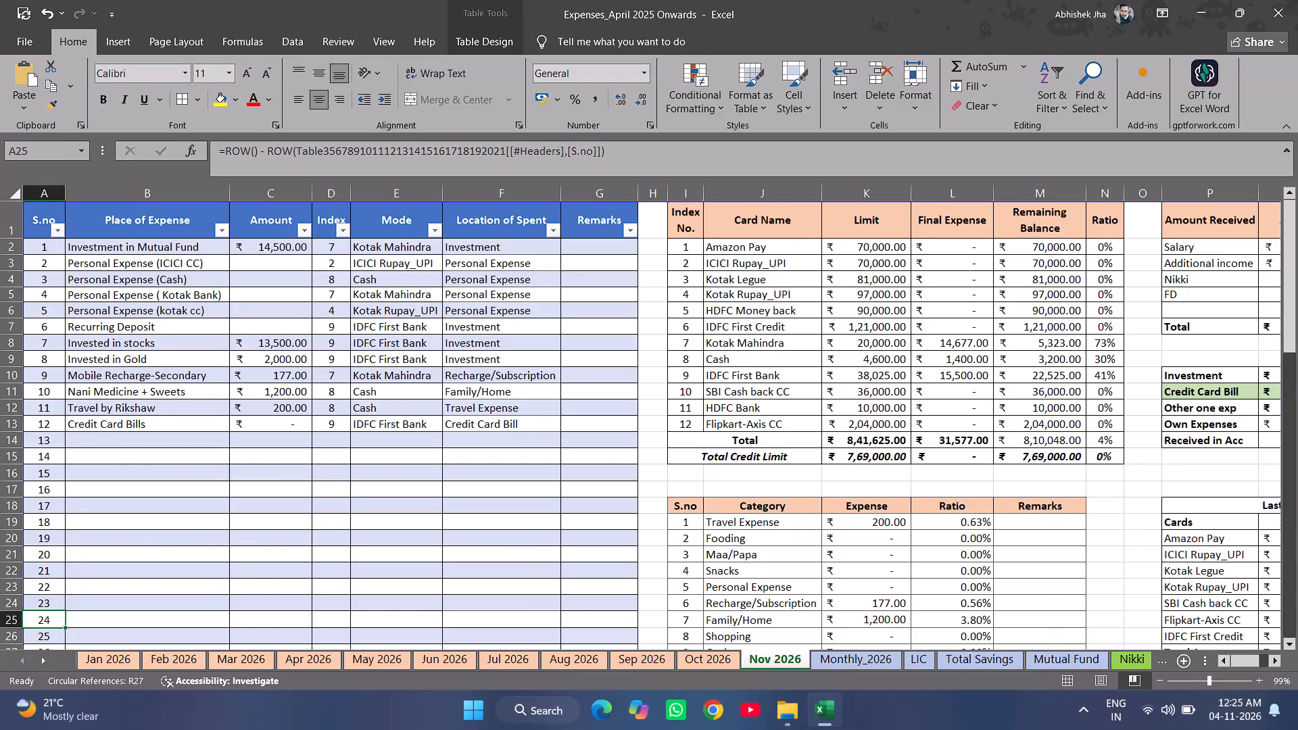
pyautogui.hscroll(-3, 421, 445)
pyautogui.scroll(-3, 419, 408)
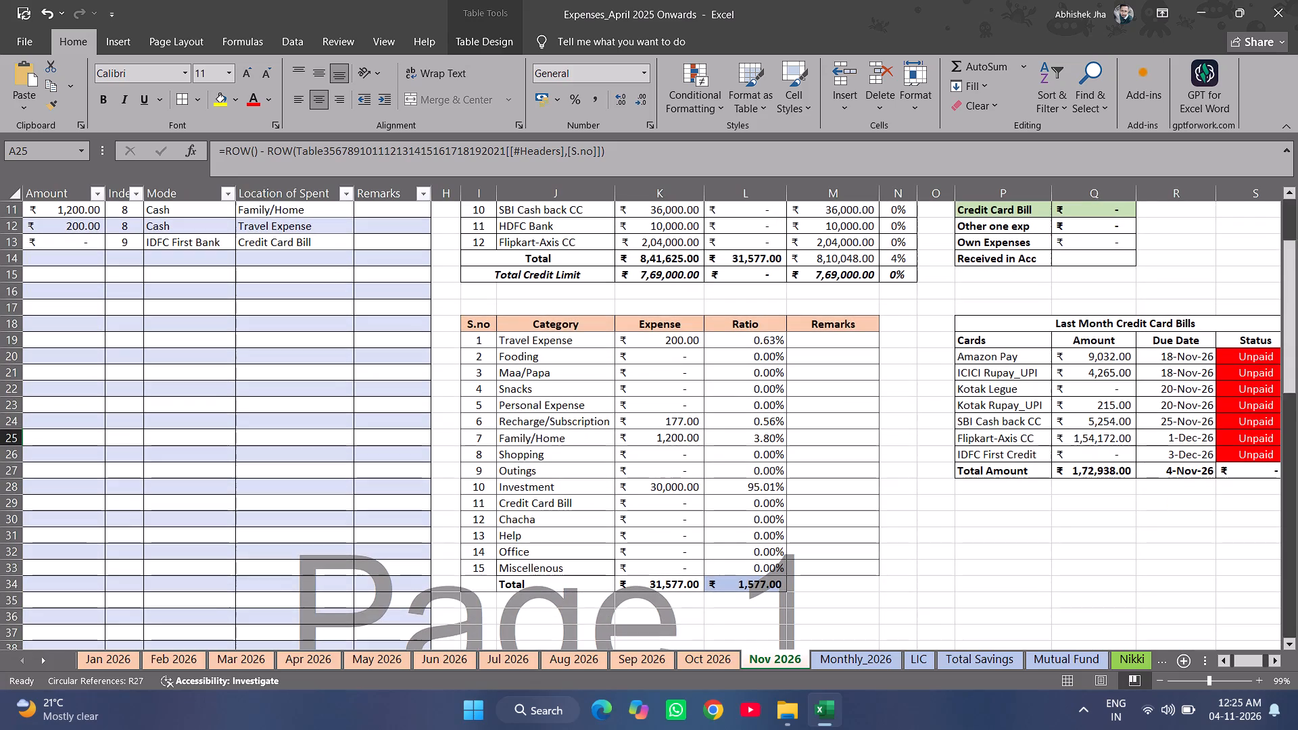
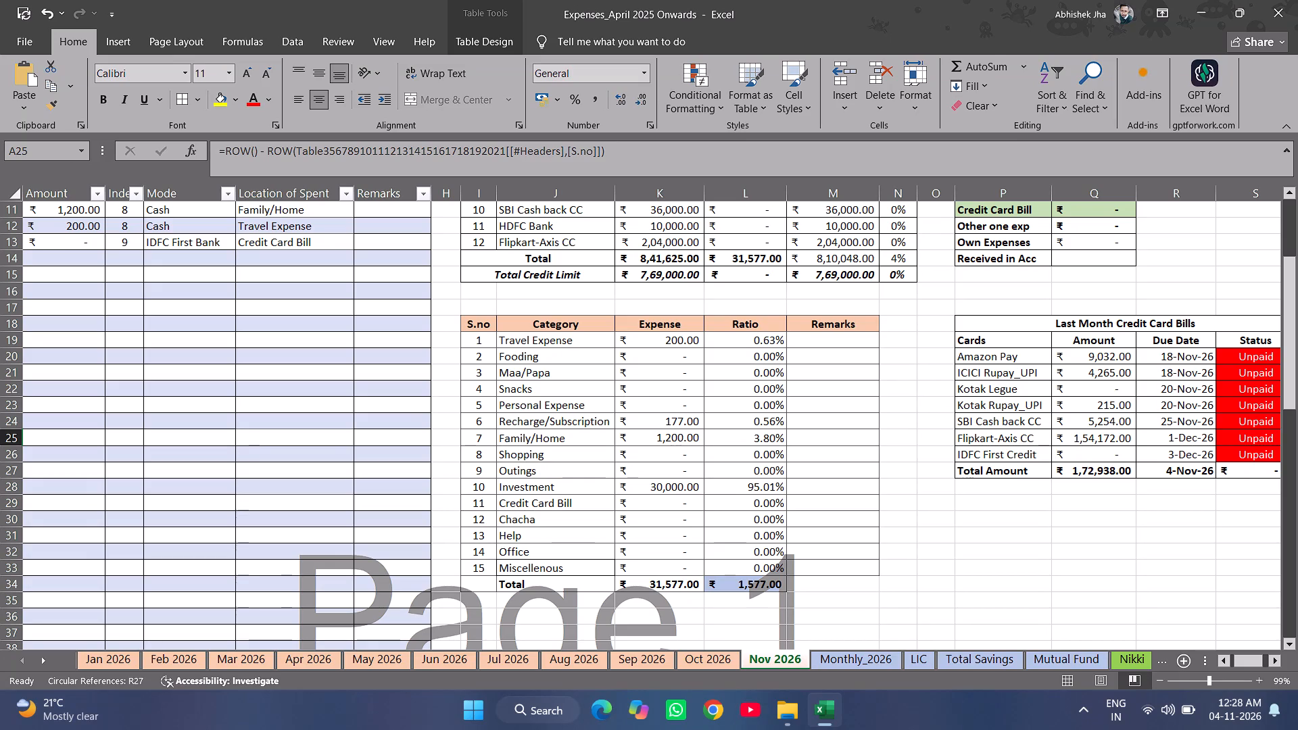
# Save the expenses workbook with the Nov 2026 sheet showing from its first rows.
pyautogui.hscroll(4, 419, 408)
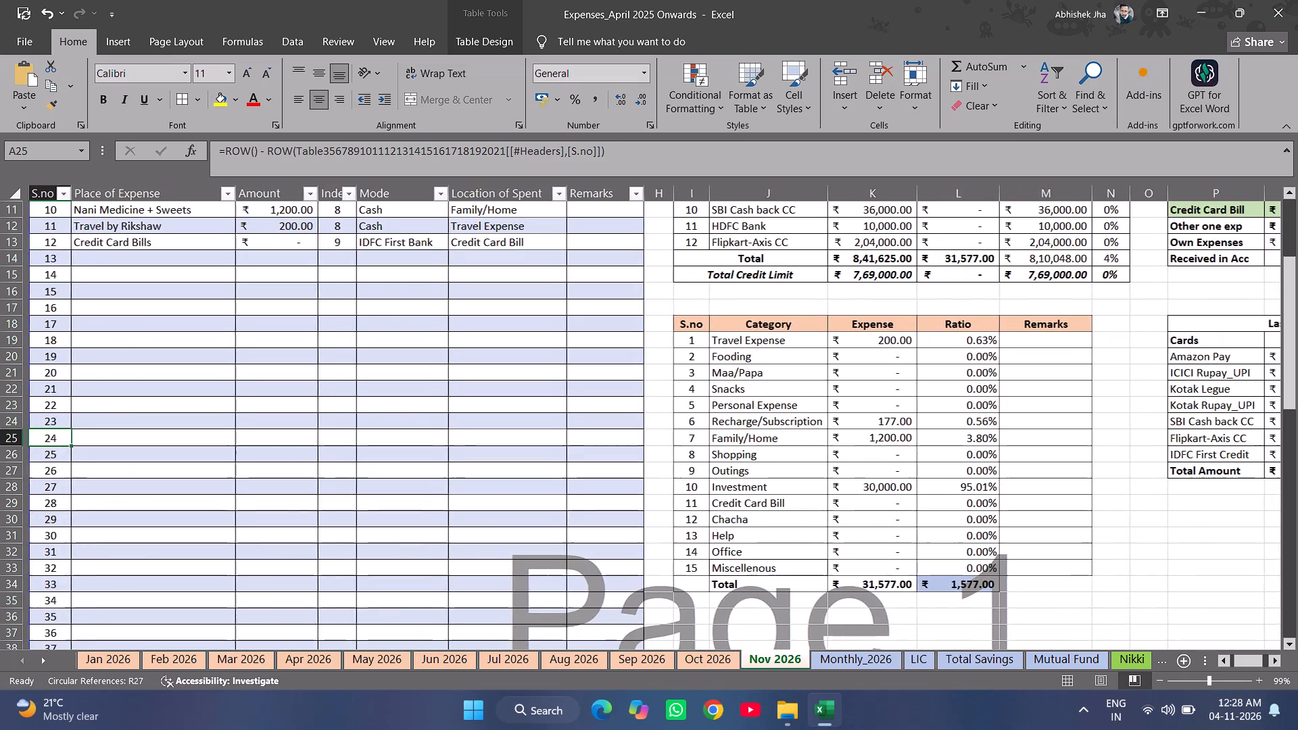
pyautogui.scroll(4, 419, 408)
pyautogui.hotkey('ctrl', 's')
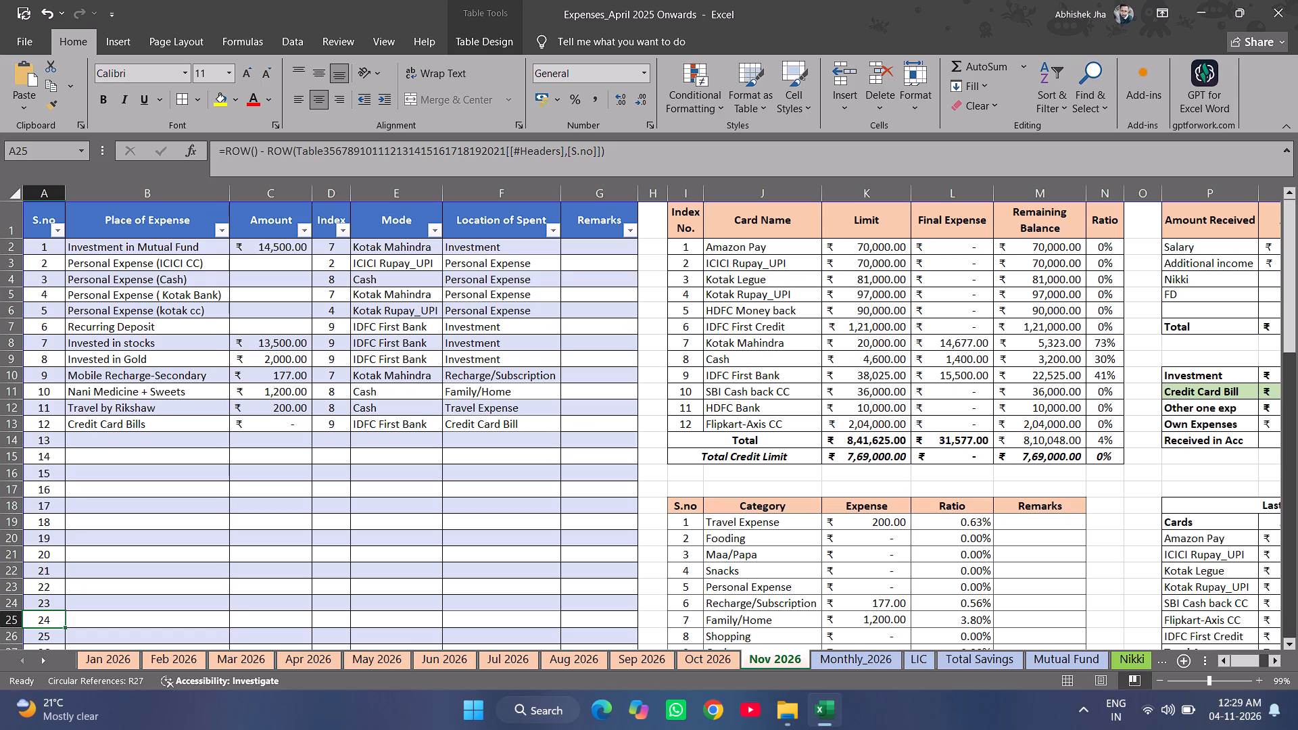
pyautogui.hotkey('ctrl', 's')
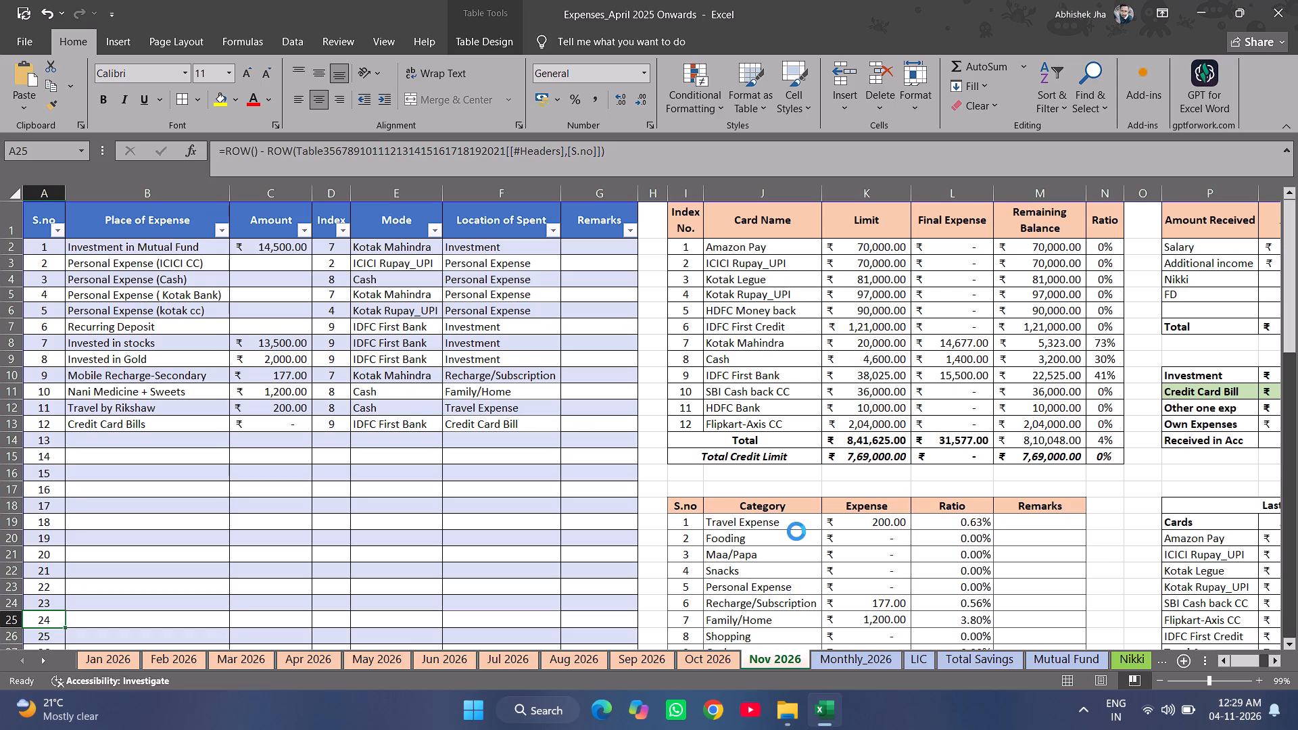
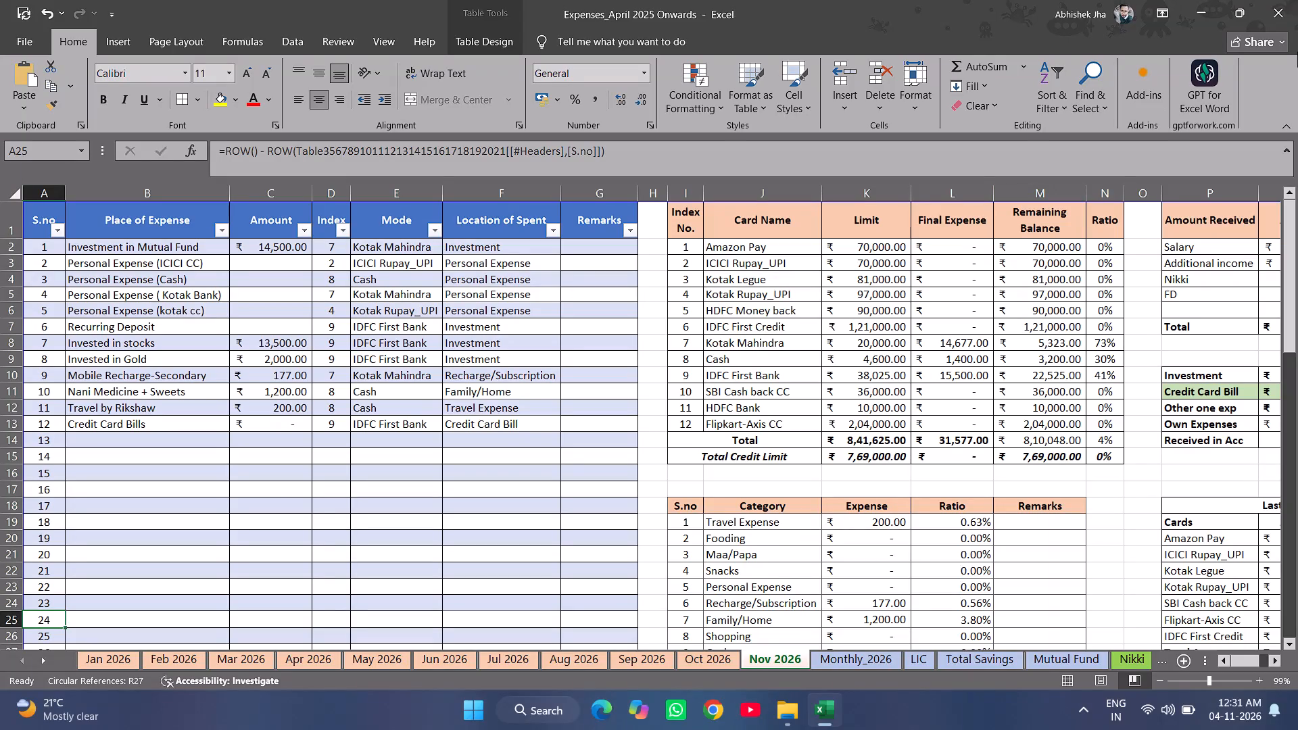
# Close the saved Expenses_April 2025 Onwards workbook and return to the desktop.
pyautogui.click(1297, 0)
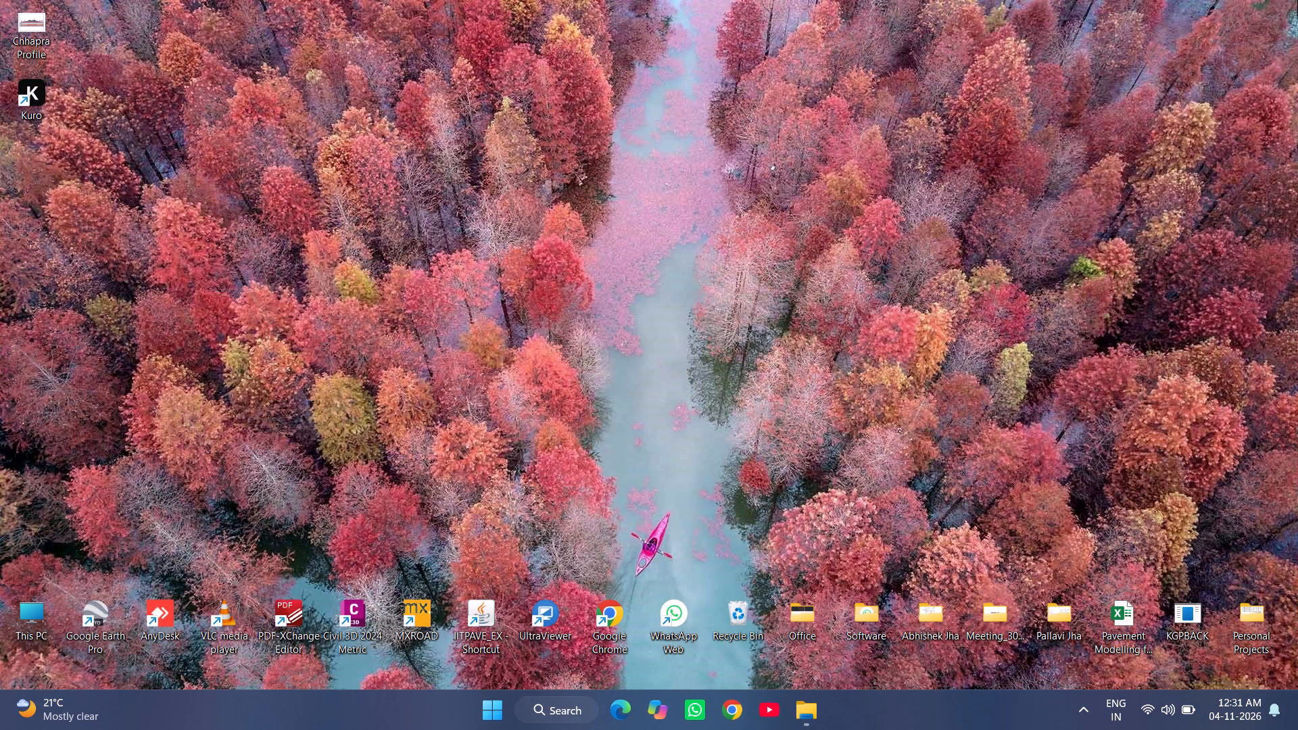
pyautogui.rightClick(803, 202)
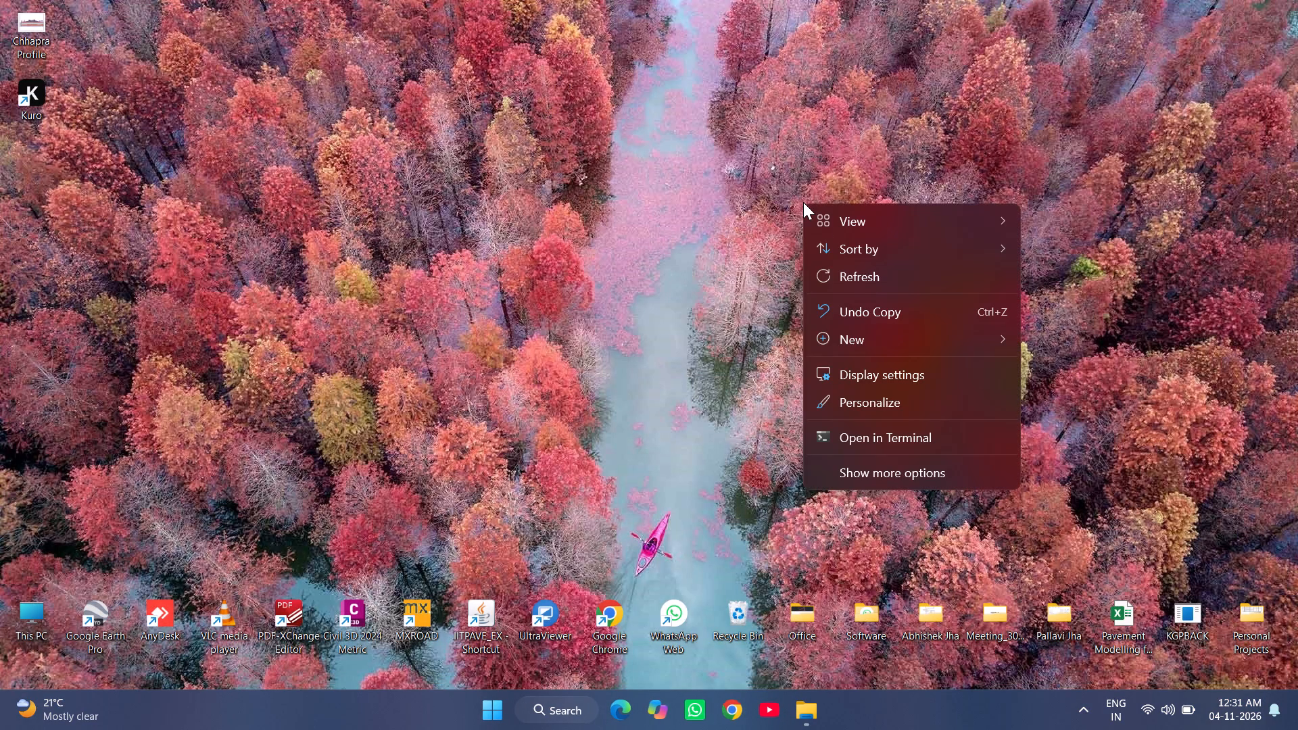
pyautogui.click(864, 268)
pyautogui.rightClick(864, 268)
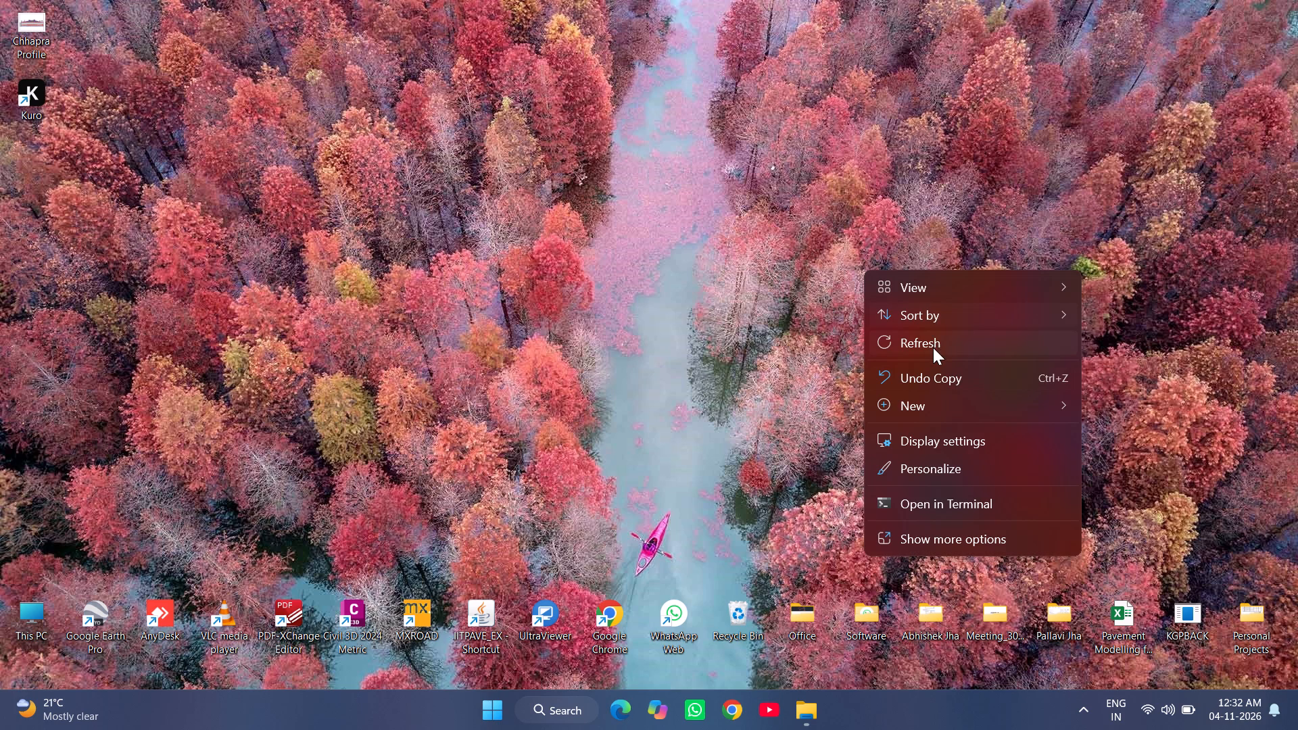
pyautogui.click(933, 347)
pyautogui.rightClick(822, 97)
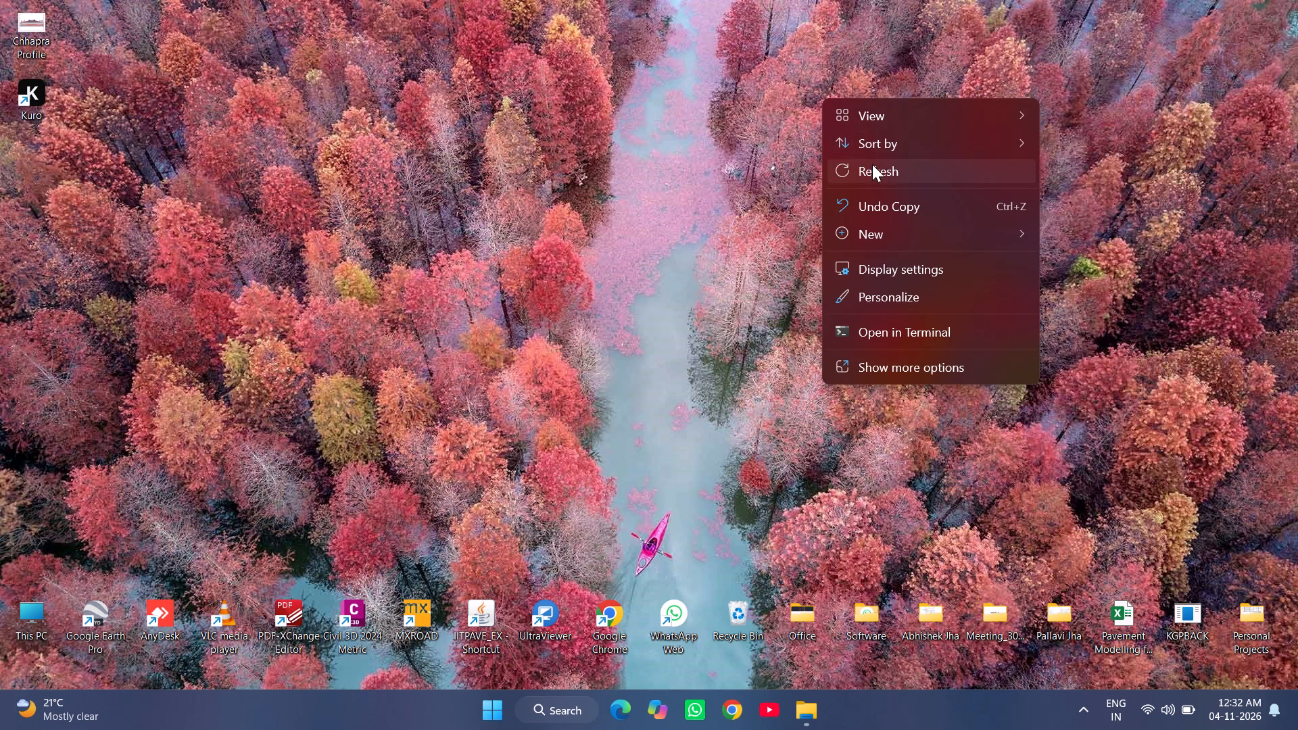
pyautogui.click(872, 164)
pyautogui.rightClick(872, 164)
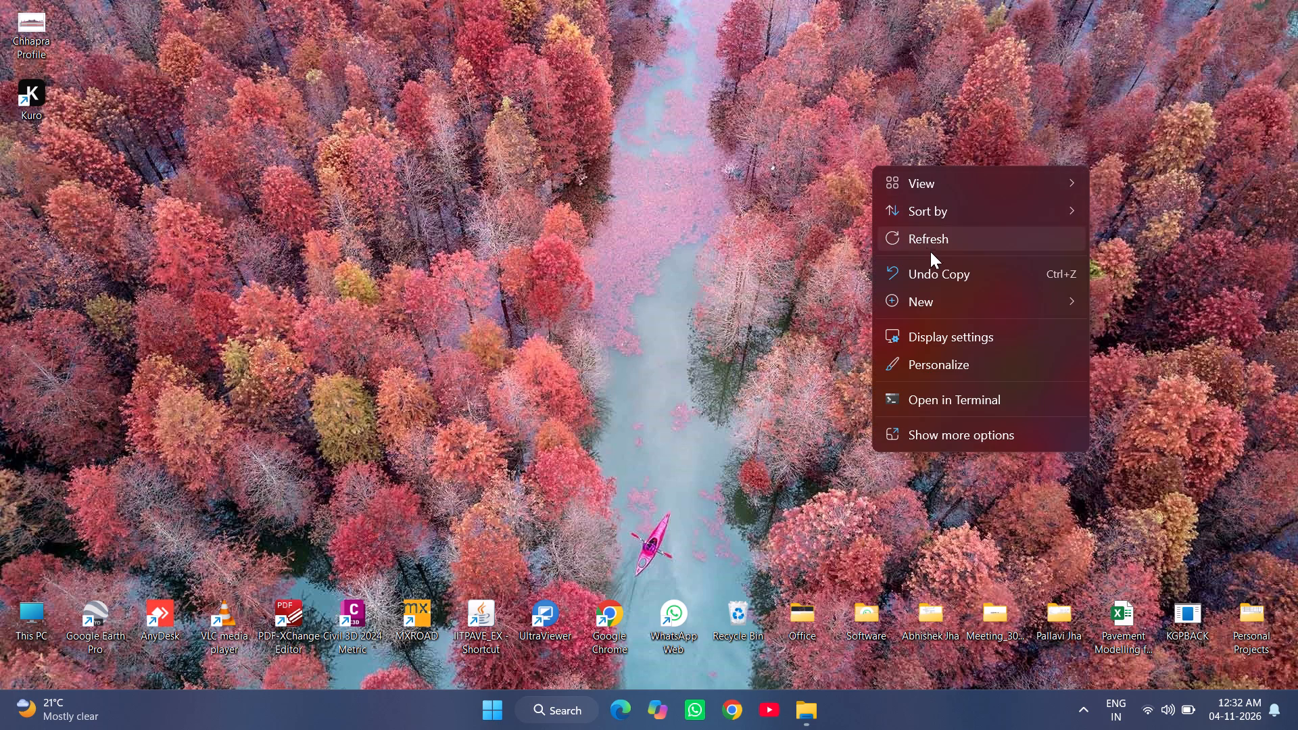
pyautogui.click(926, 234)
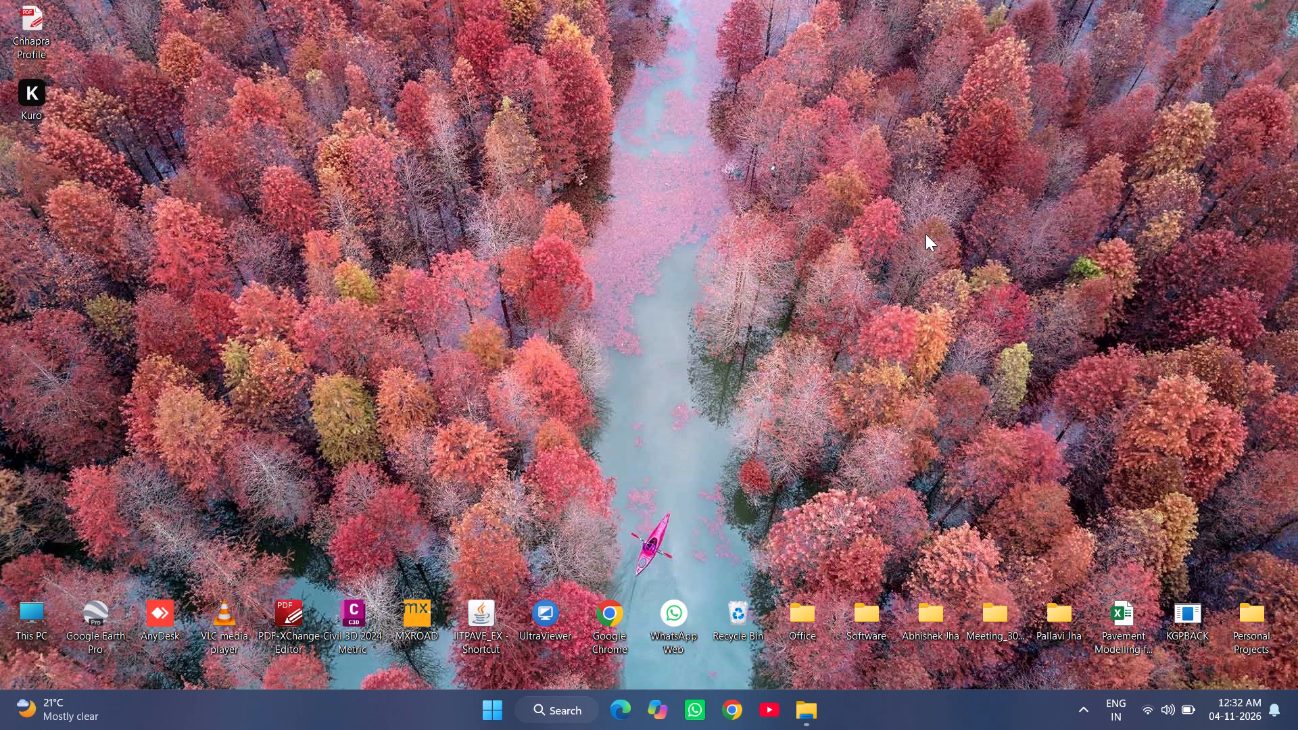